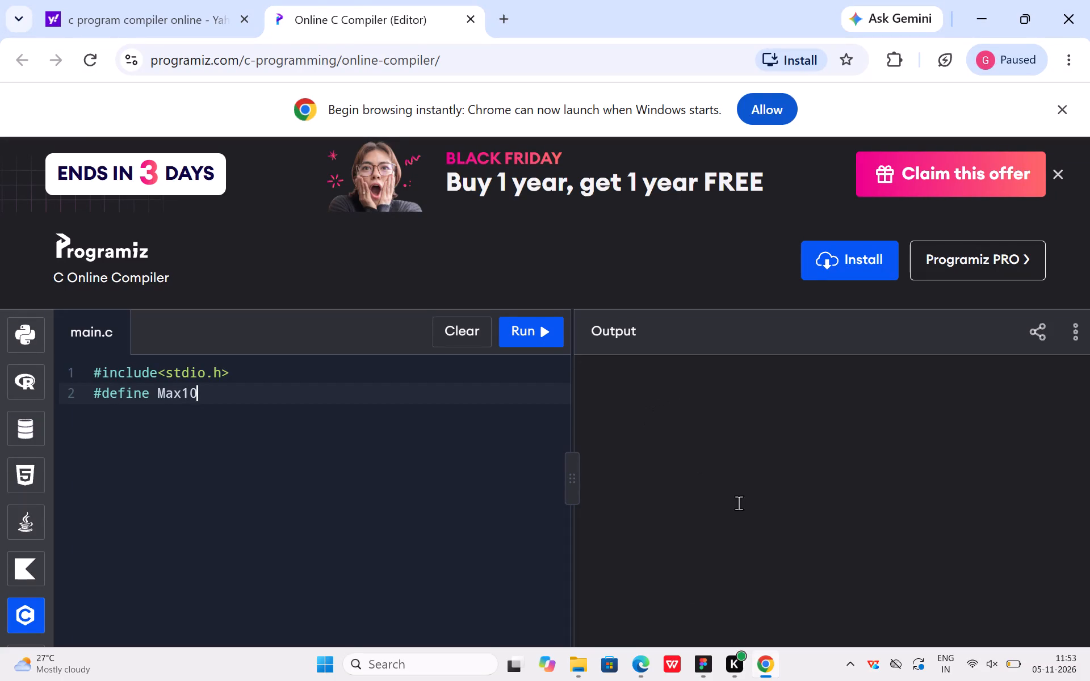
# Switch to the wireframe PDF in Edge and copy the text "Allow location?" from screen 6, Location Permission.
pyautogui.click(714, 596)
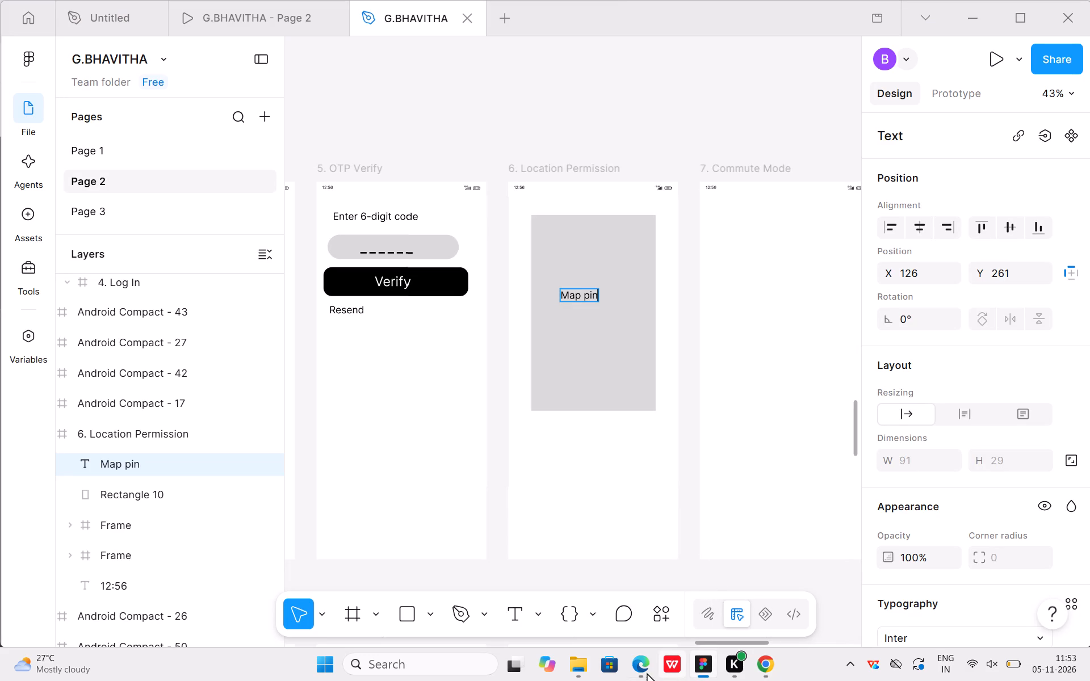
pyautogui.click(635, 617)
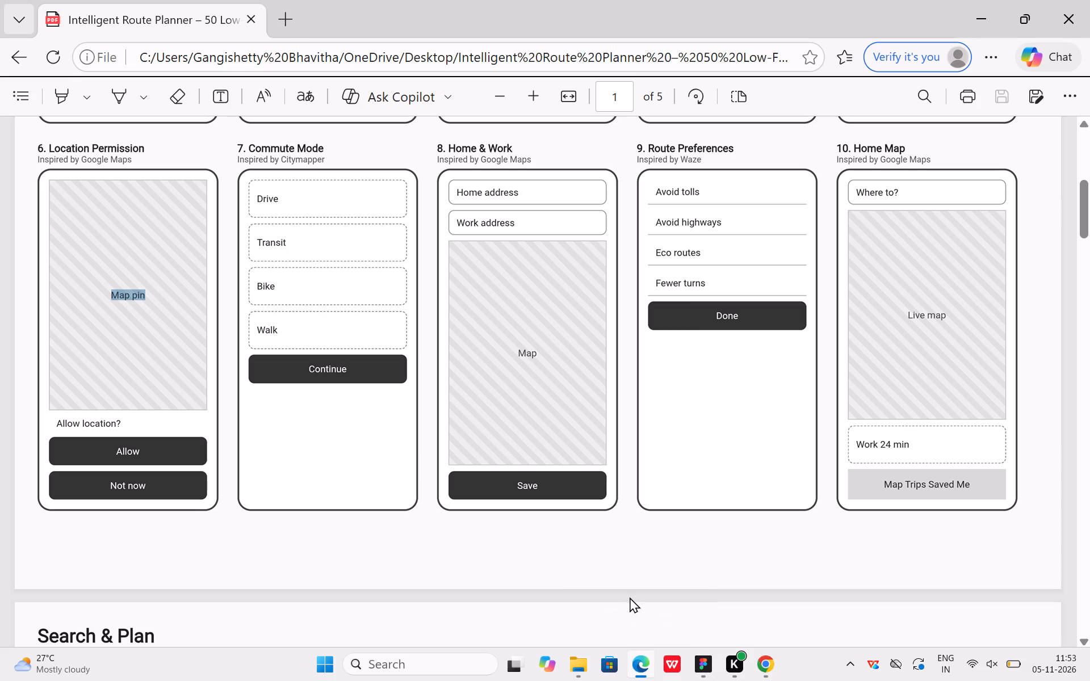
pyautogui.moveTo(305, 487); pyautogui.dragTo(305, 487, button='middle')
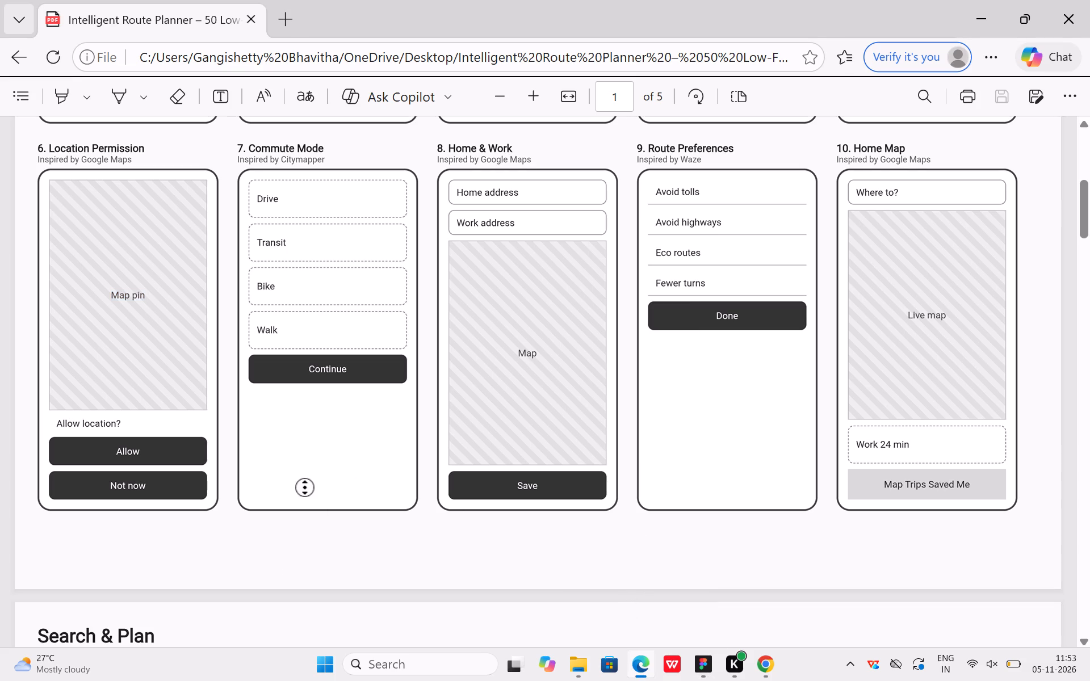
pyautogui.moveTo(305, 487); pyautogui.dragTo(379, 511, button='middle')
pyautogui.moveTo(54, 421); pyautogui.dragTo(124, 425)
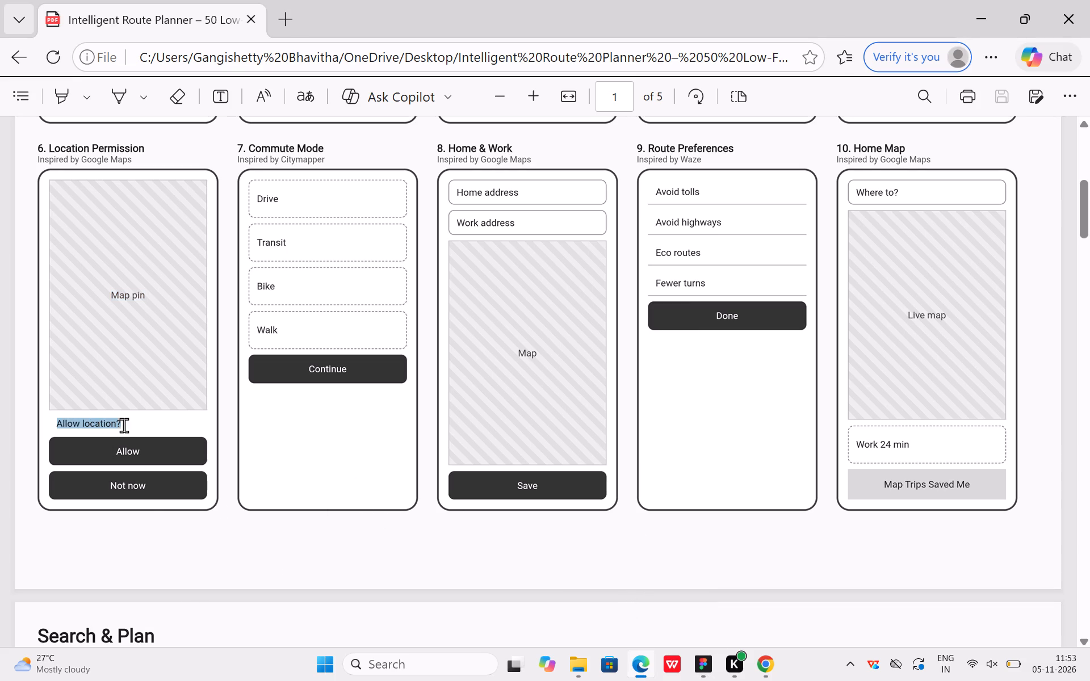
pyautogui.moveTo(124, 425); pyautogui.dragTo(129, 421)
pyautogui.hotkey('ctrl', 'c')
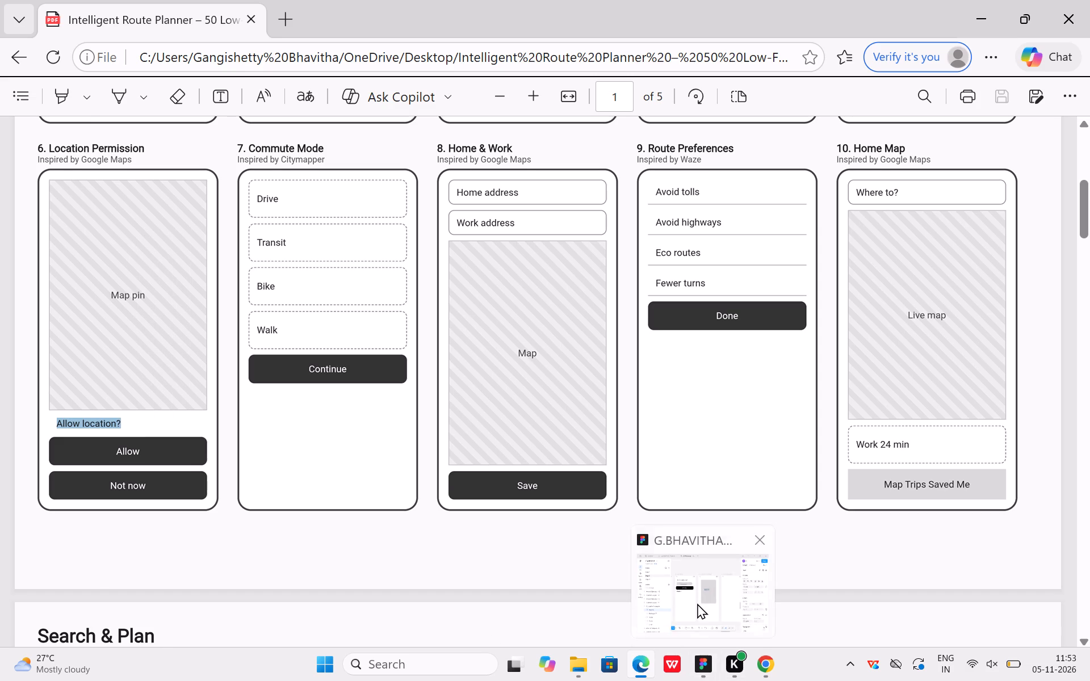
# In Figma, paste "Allow location?" as text in the Location Permission frame, just below the grey map rectangle at about X 55, Y 577.
pyautogui.click(697, 603)
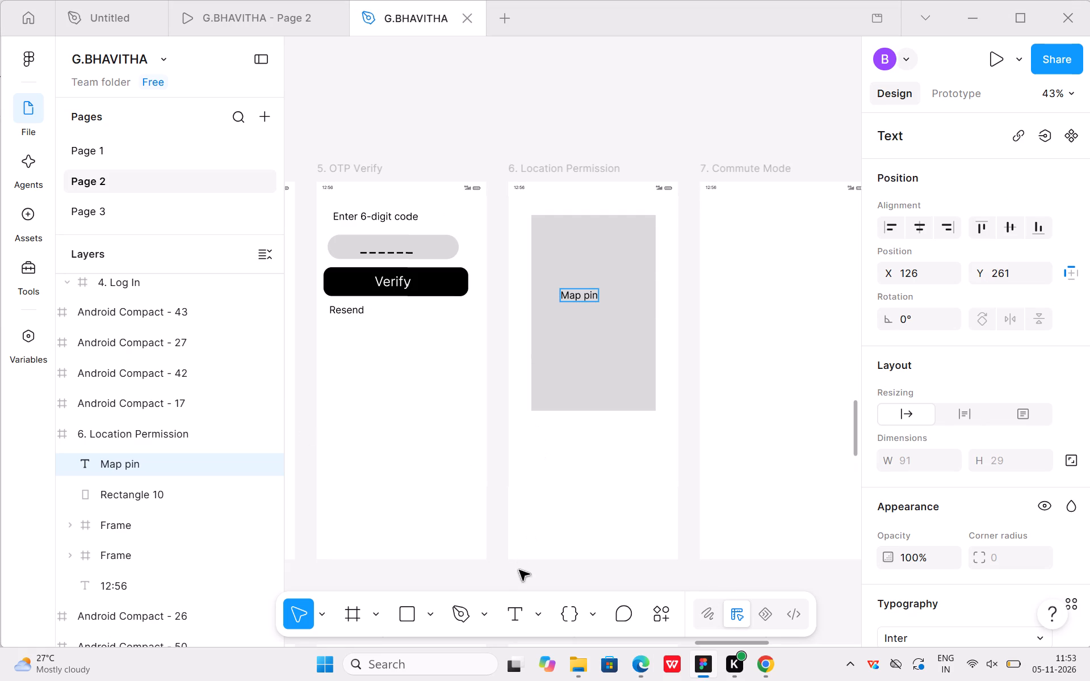
pyautogui.click(512, 609)
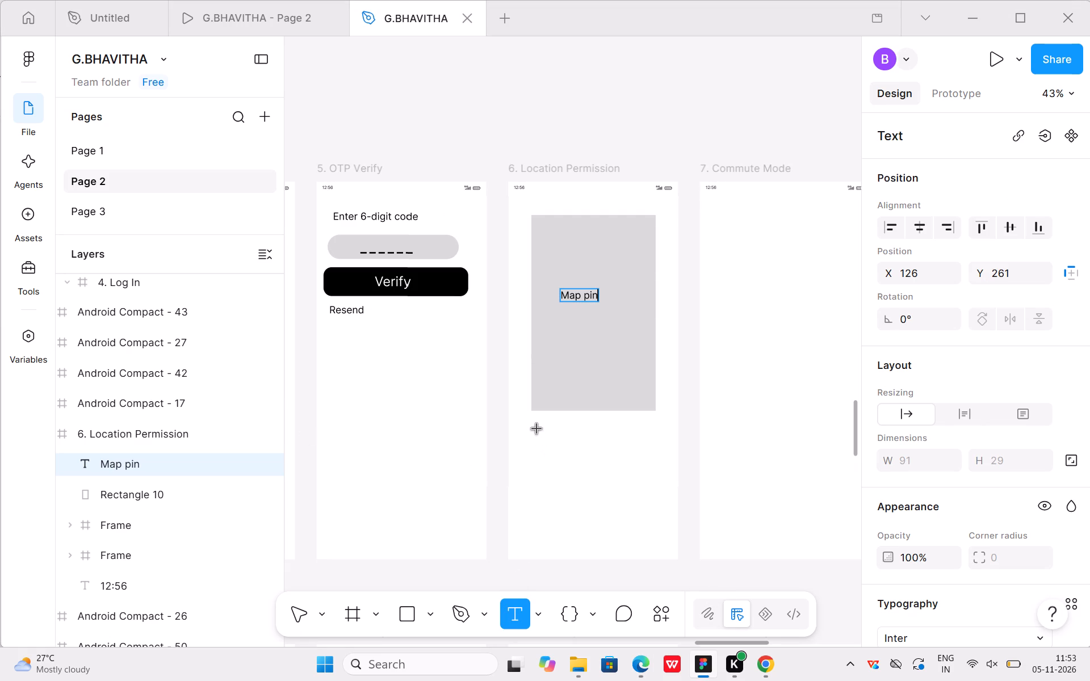
pyautogui.click(537, 429)
pyautogui.hotkey('ctrl', 'v')
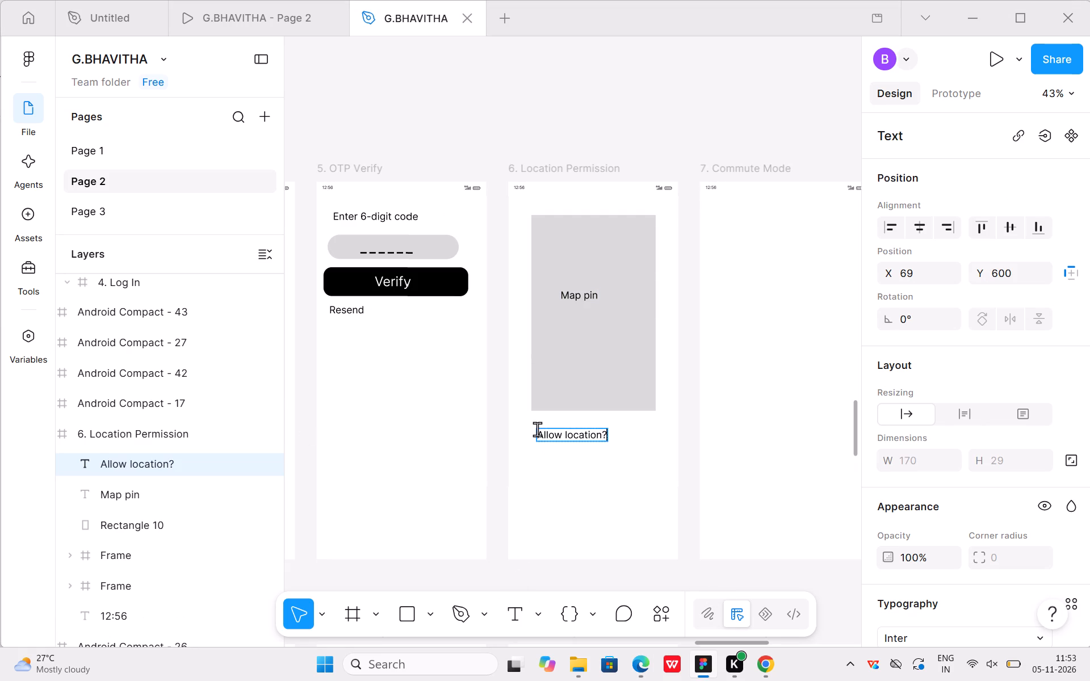
pyautogui.click(576, 480)
pyautogui.moveTo(564, 435); pyautogui.dragTo(561, 424)
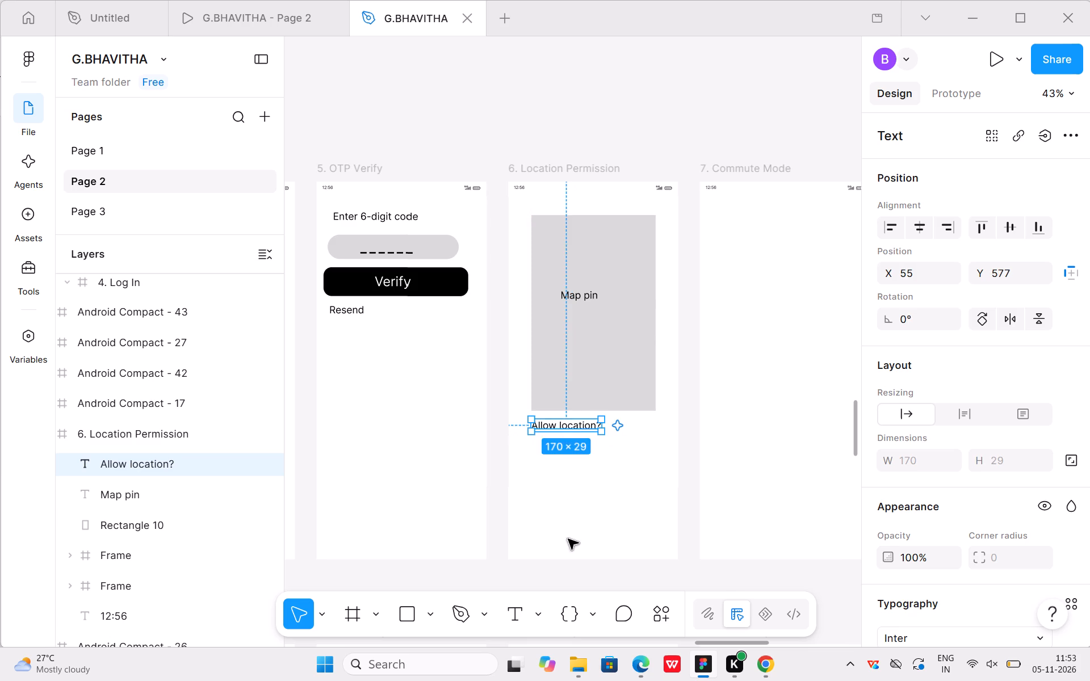
pyautogui.click(568, 540)
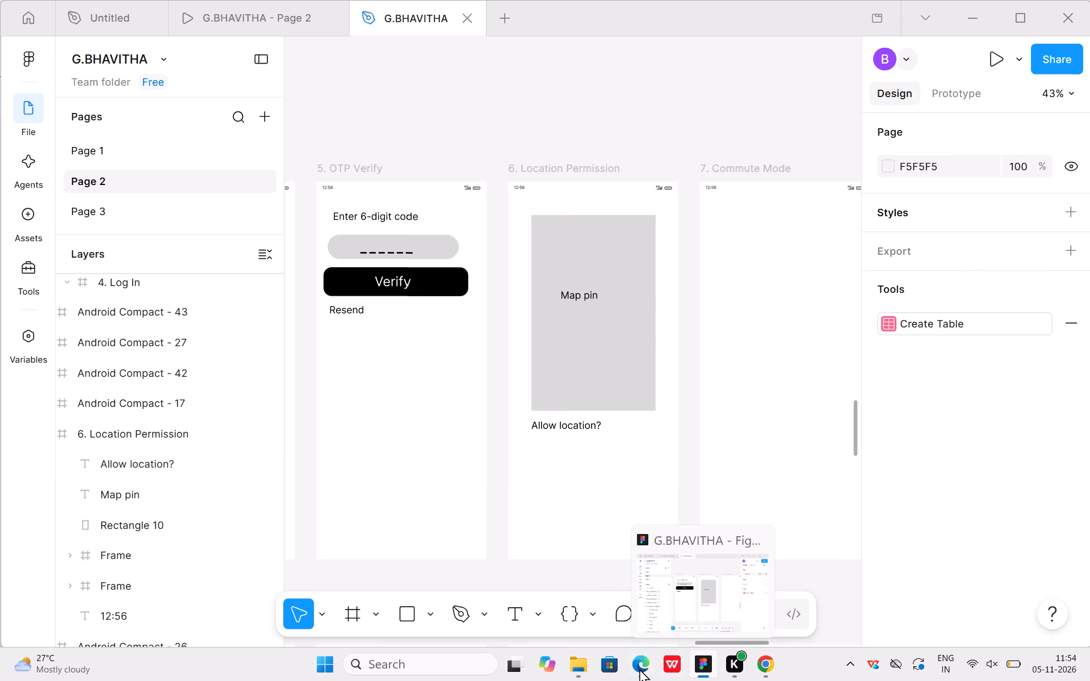
# Copy the button label "Allow" from the PDF's Location Permission screen in Edge and return to the Figma design.
pyautogui.click(633, 605)
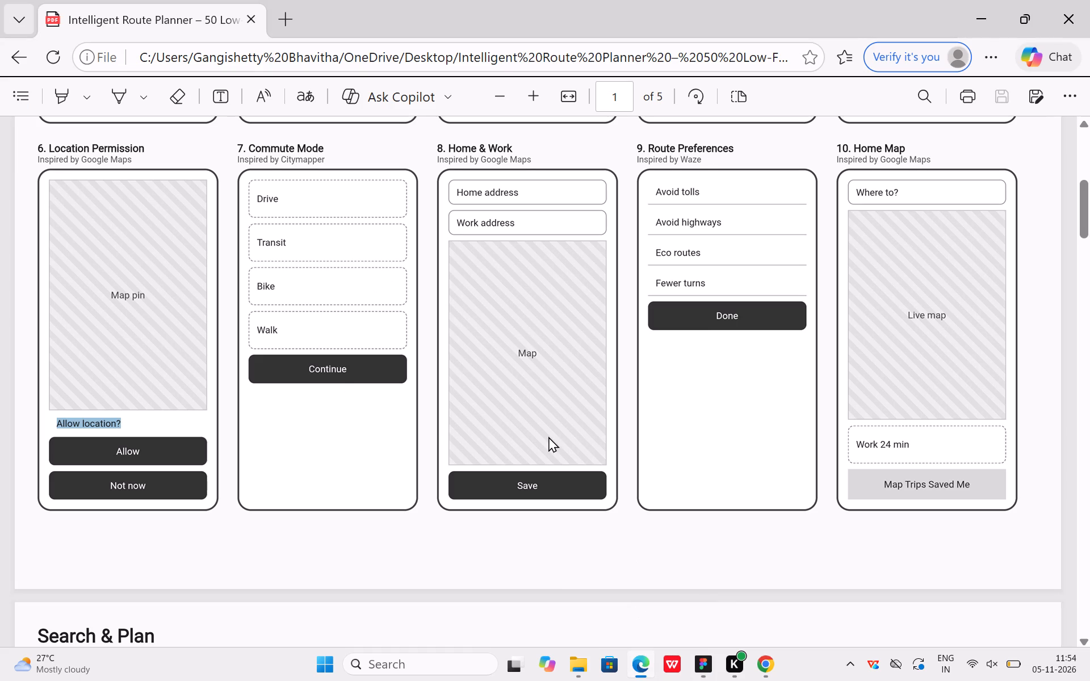
pyautogui.click(182, 582)
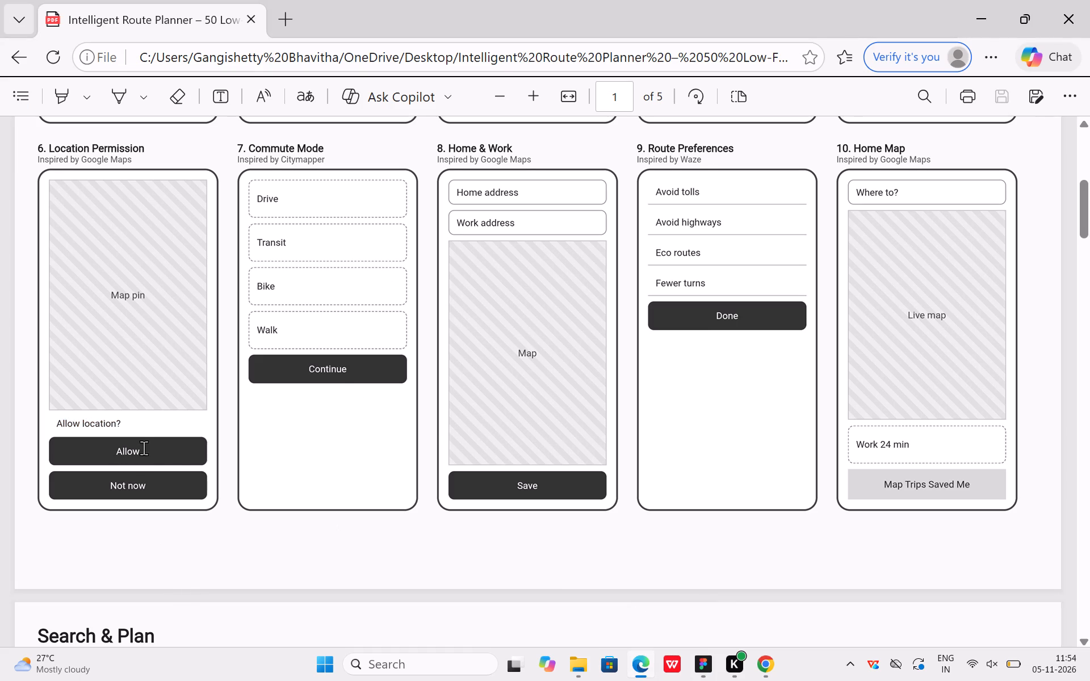
pyautogui.click(112, 448)
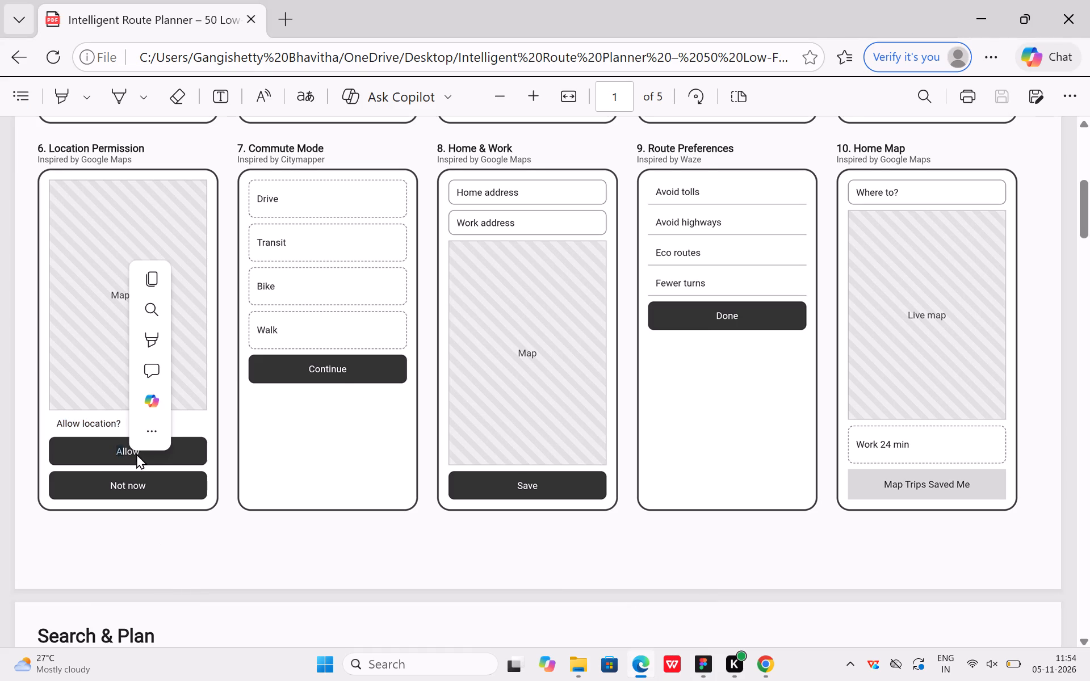
pyautogui.click(129, 527)
pyautogui.moveTo(113, 451); pyautogui.dragTo(140, 450)
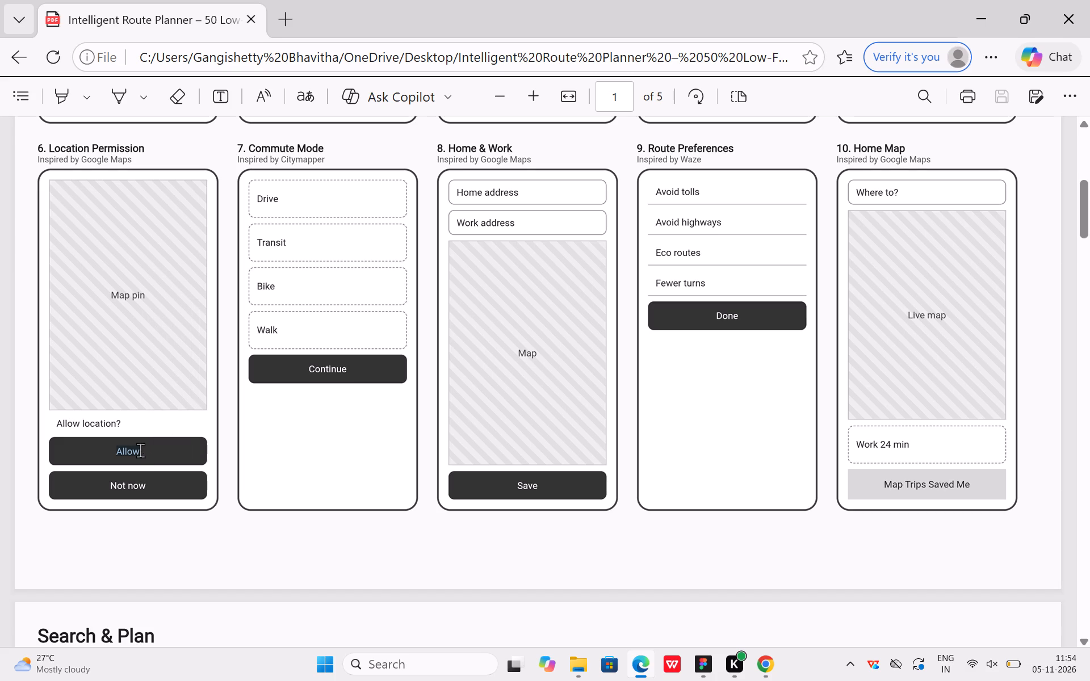
pyautogui.hotkey('ctrl', 'c')
pyautogui.click(687, 571)
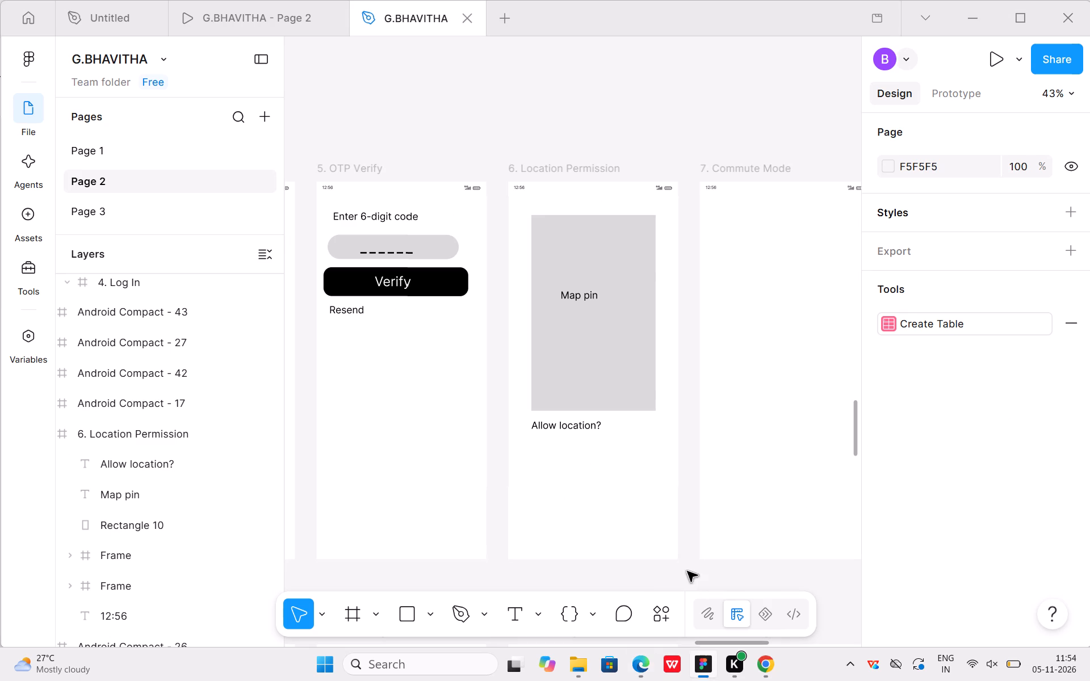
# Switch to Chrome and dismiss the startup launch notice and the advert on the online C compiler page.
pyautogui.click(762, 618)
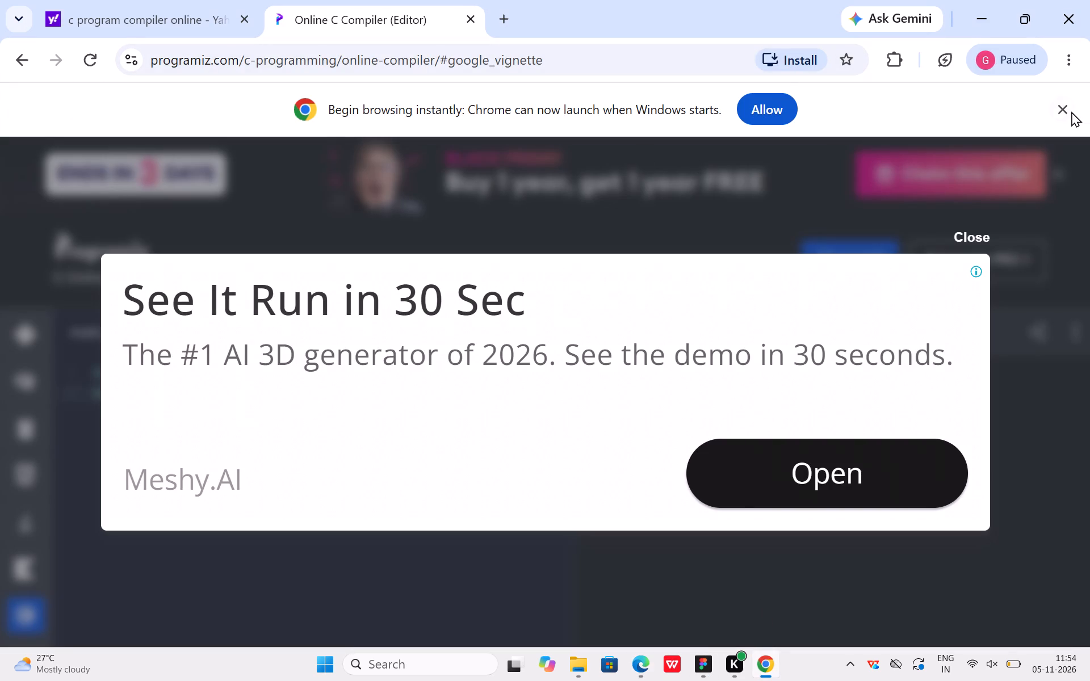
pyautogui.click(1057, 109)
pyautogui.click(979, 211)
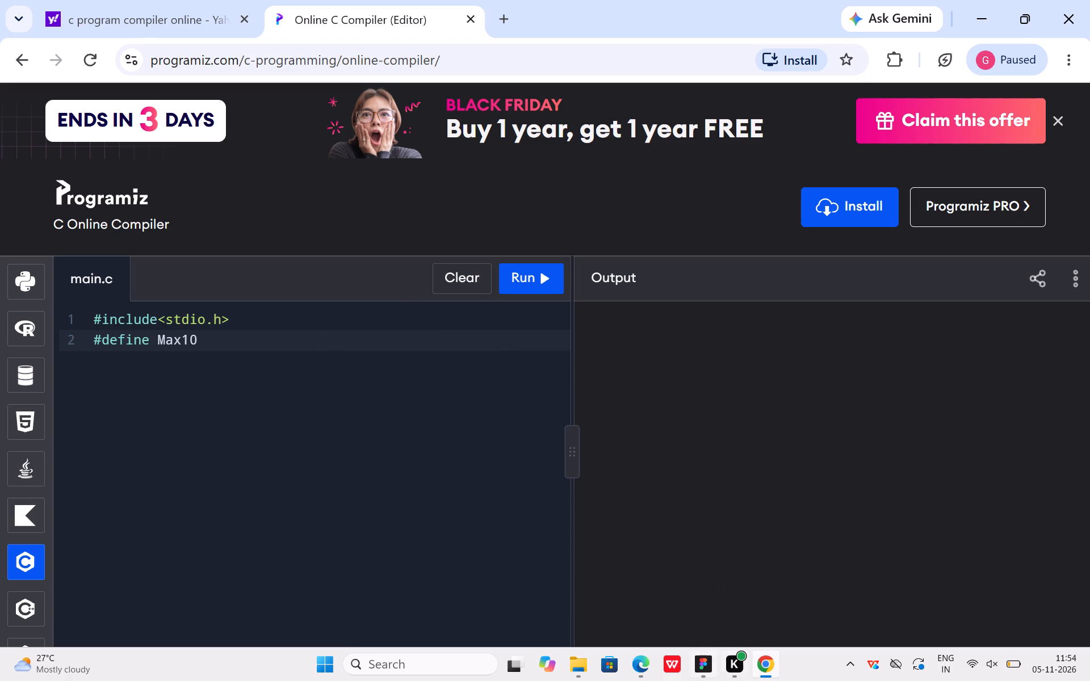
# Back in Figma, duplicate the black Verify button rectangle twice into the Location Permission frame, stacked 36 apart below "Allow location?".
pyautogui.click(703, 609)
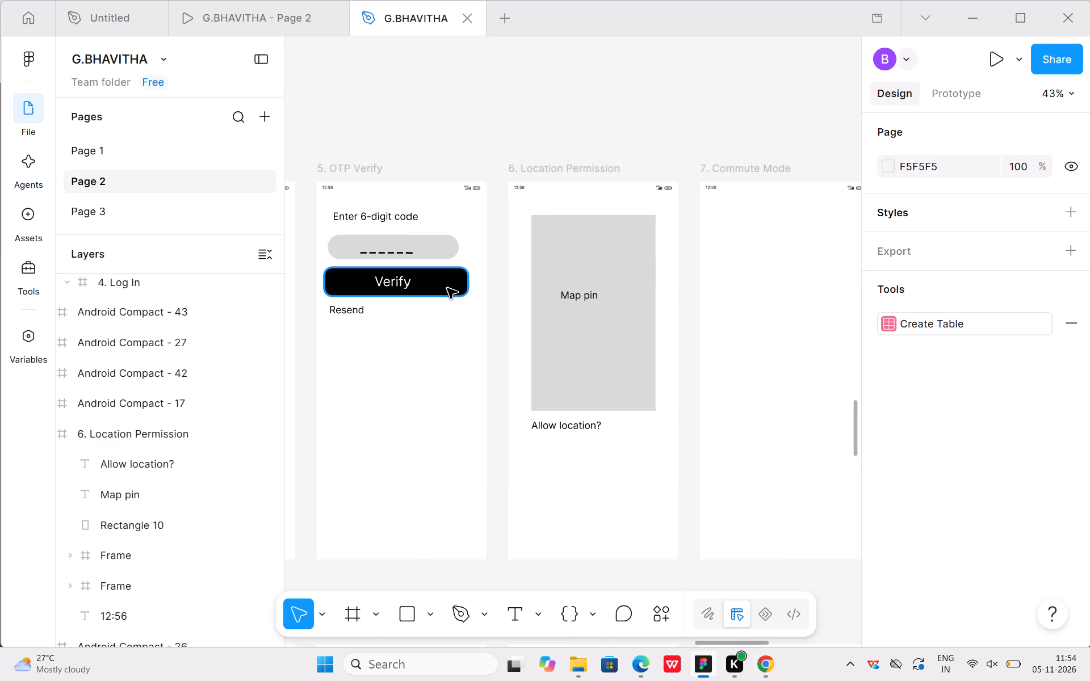
pyautogui.moveTo(446, 285); pyautogui.dragTo(454, 293)
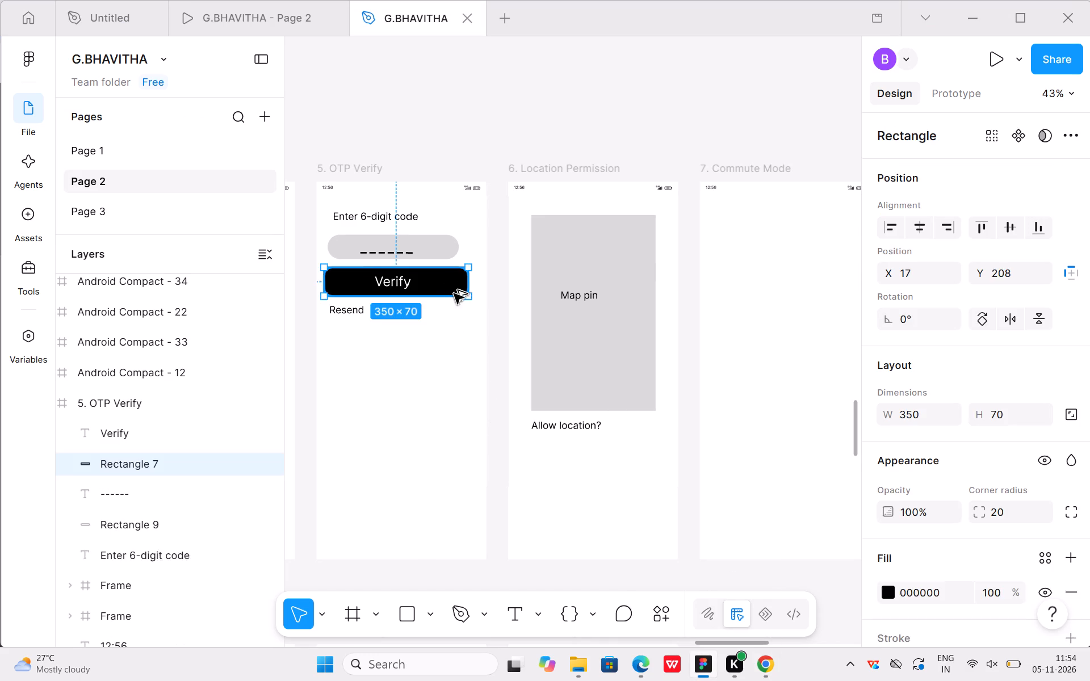
pyautogui.moveTo(454, 293); pyautogui.dragTo(640, 464)
pyautogui.keyDown('alt'); pyautogui.moveTo(640, 464); pyautogui.dragTo(649, 494); pyautogui.keyUp('alt')
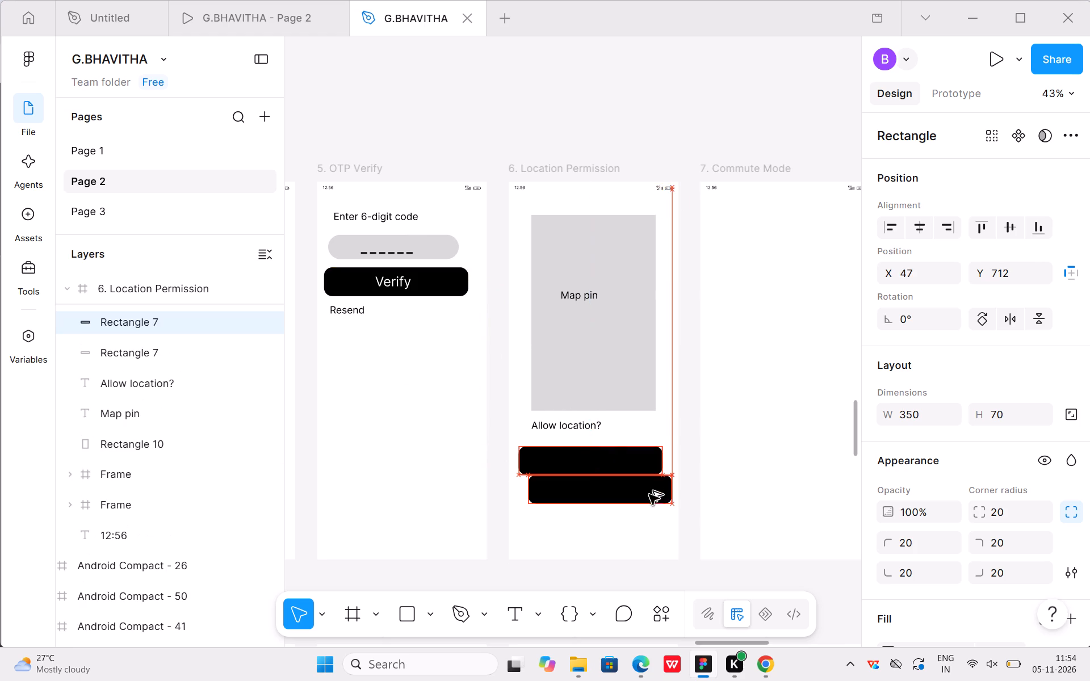
pyautogui.keyDown('alt'); pyautogui.moveTo(649, 494); pyautogui.dragTo(643, 506); pyautogui.keyUp('alt')
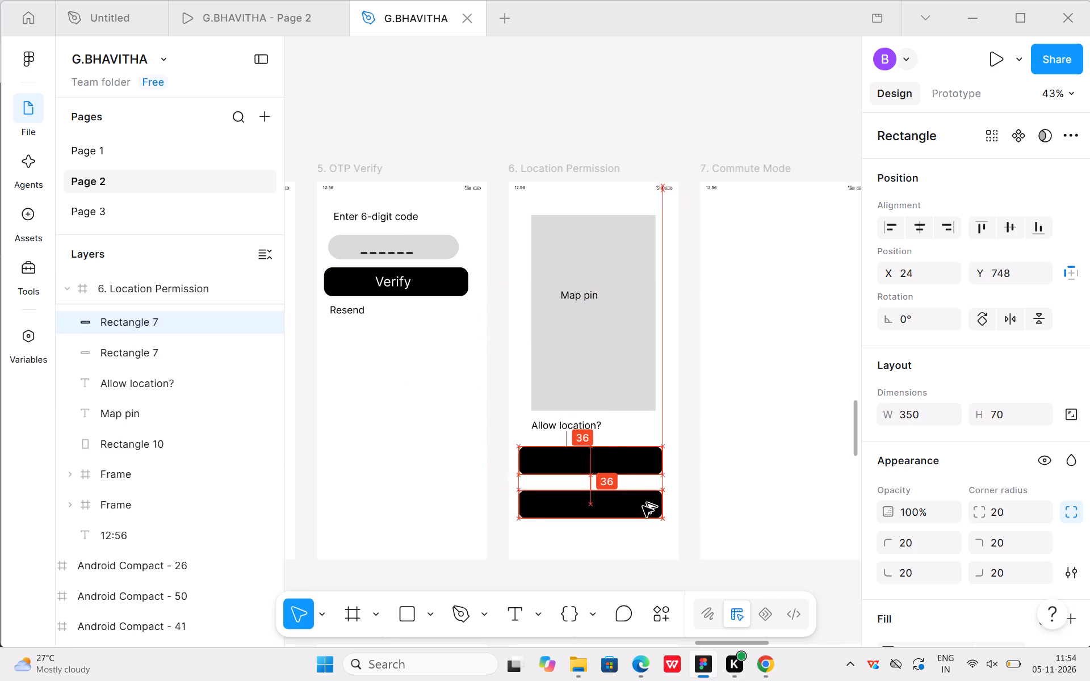
pyautogui.keyDown('alt'); pyautogui.moveTo(643, 506); pyautogui.dragTo(641, 506); pyautogui.keyUp('alt')
pyautogui.click(664, 571)
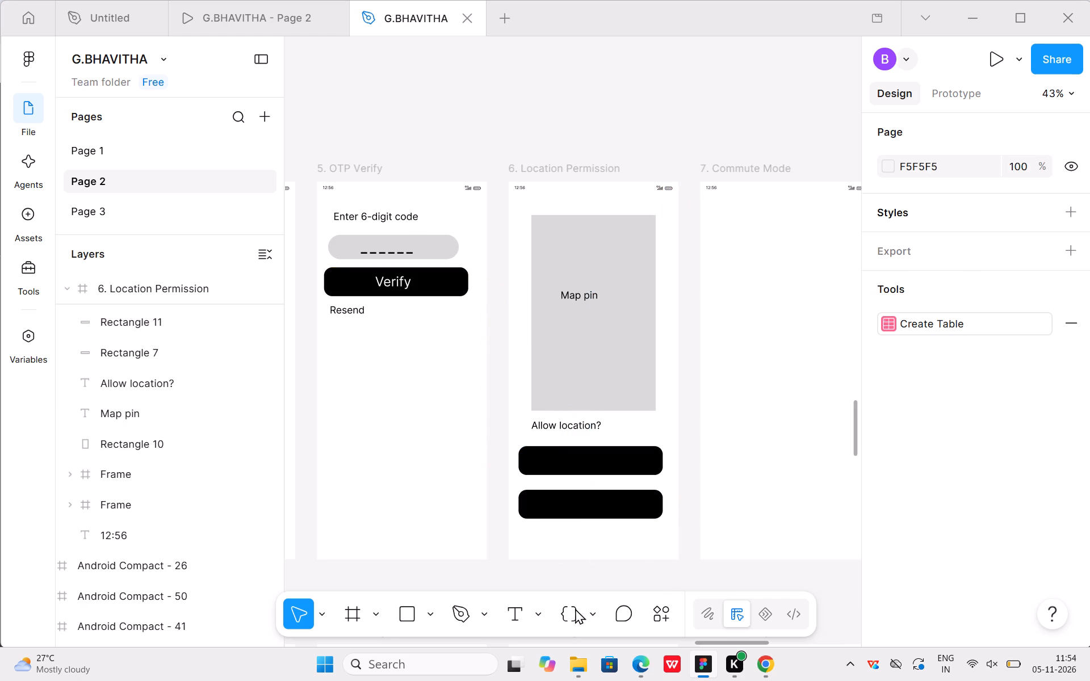
# Add the copied label "Allow" as text on the upper black button of the Location Permission frame.
pyautogui.click(513, 616)
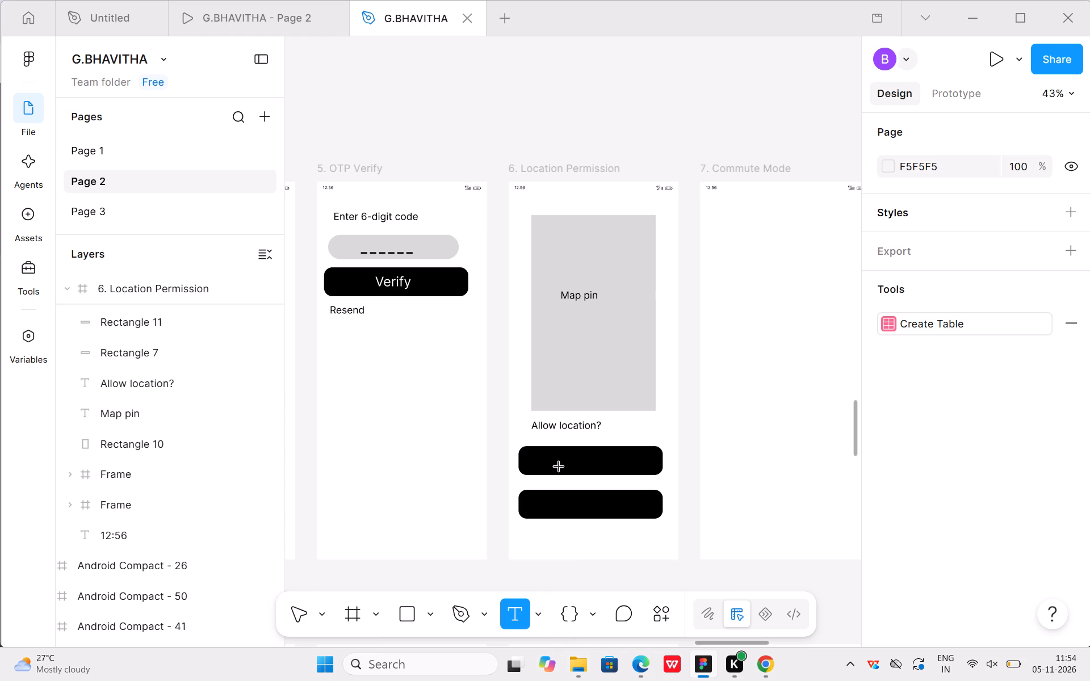
pyautogui.click(559, 461)
pyautogui.hotkey('ctrl', 'v')
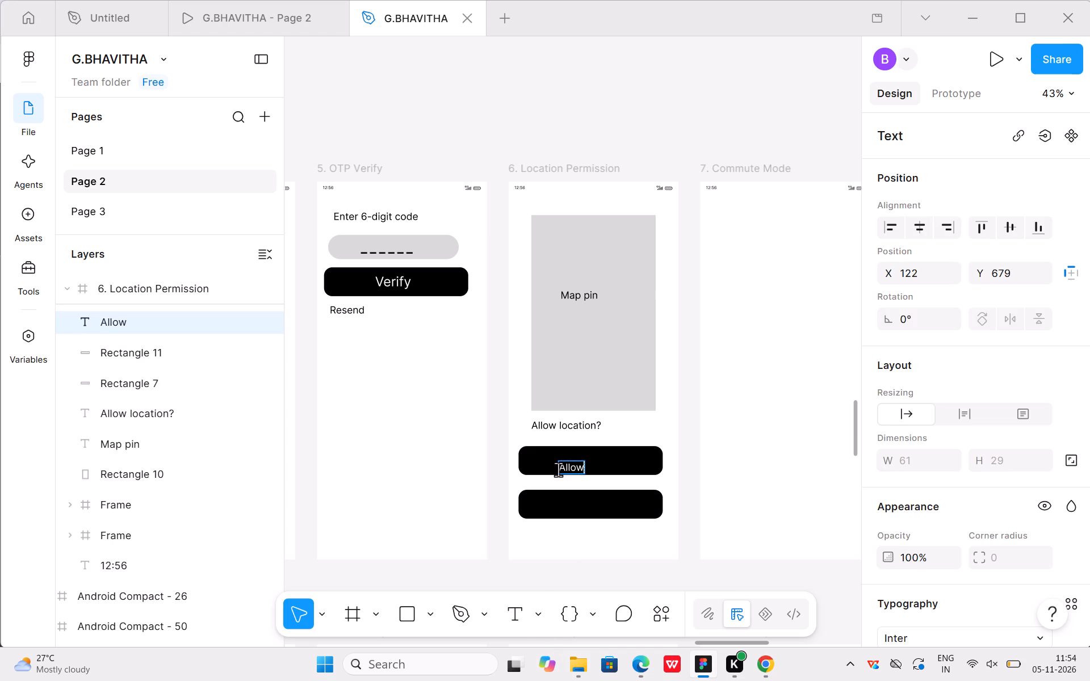
pyautogui.scroll(-1, 978, 483)
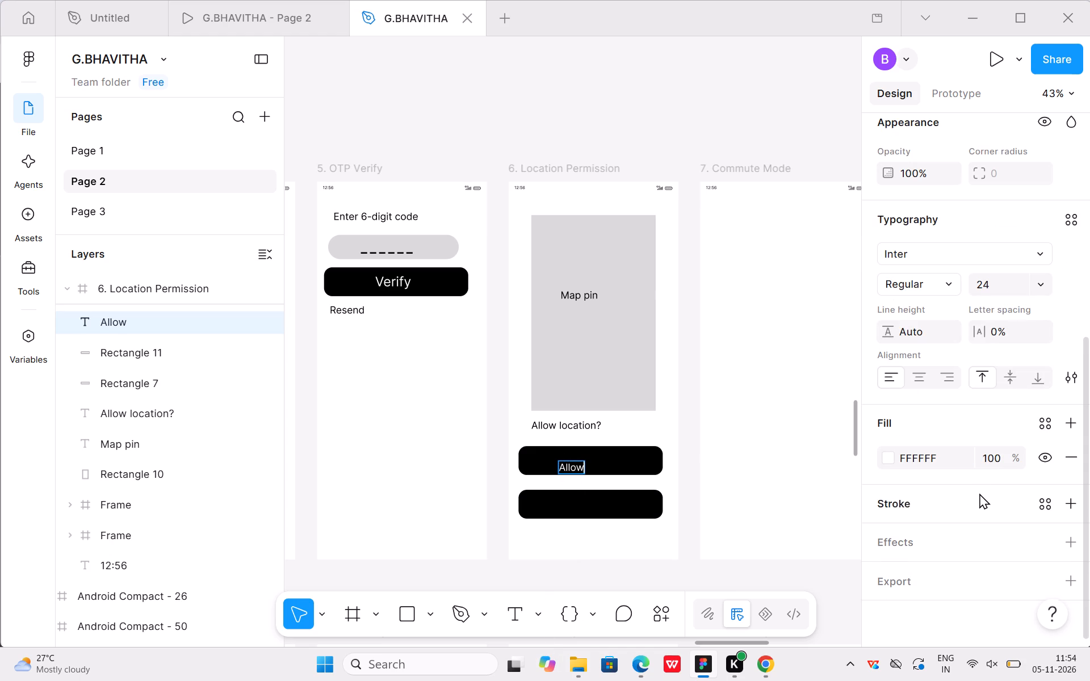
pyautogui.click(573, 472)
pyautogui.click(579, 477)
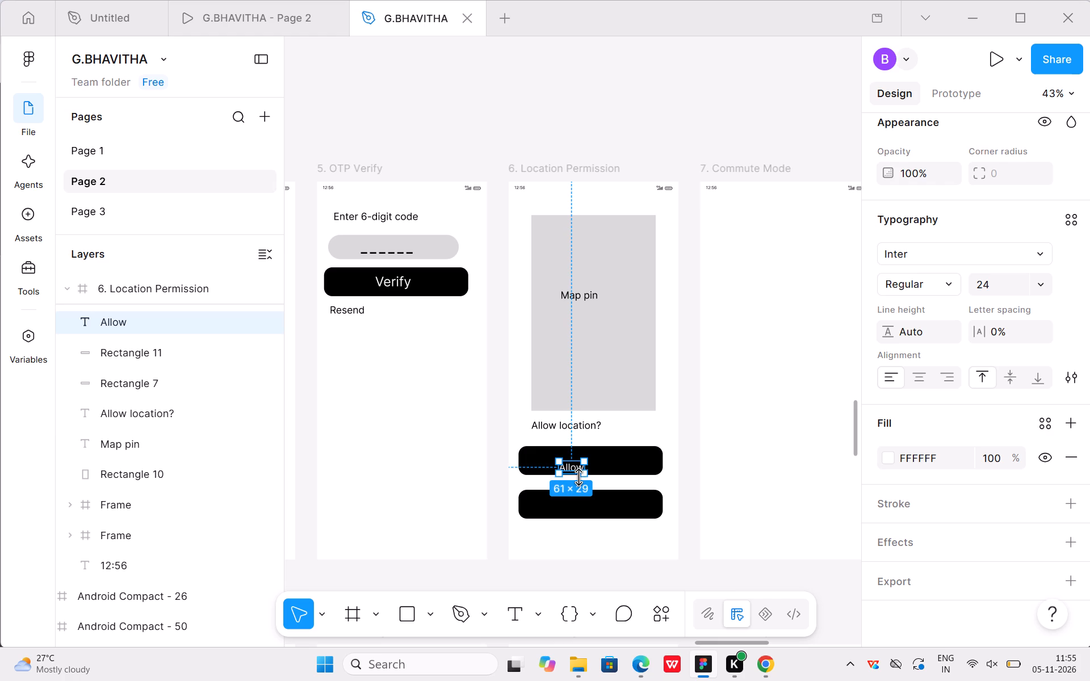
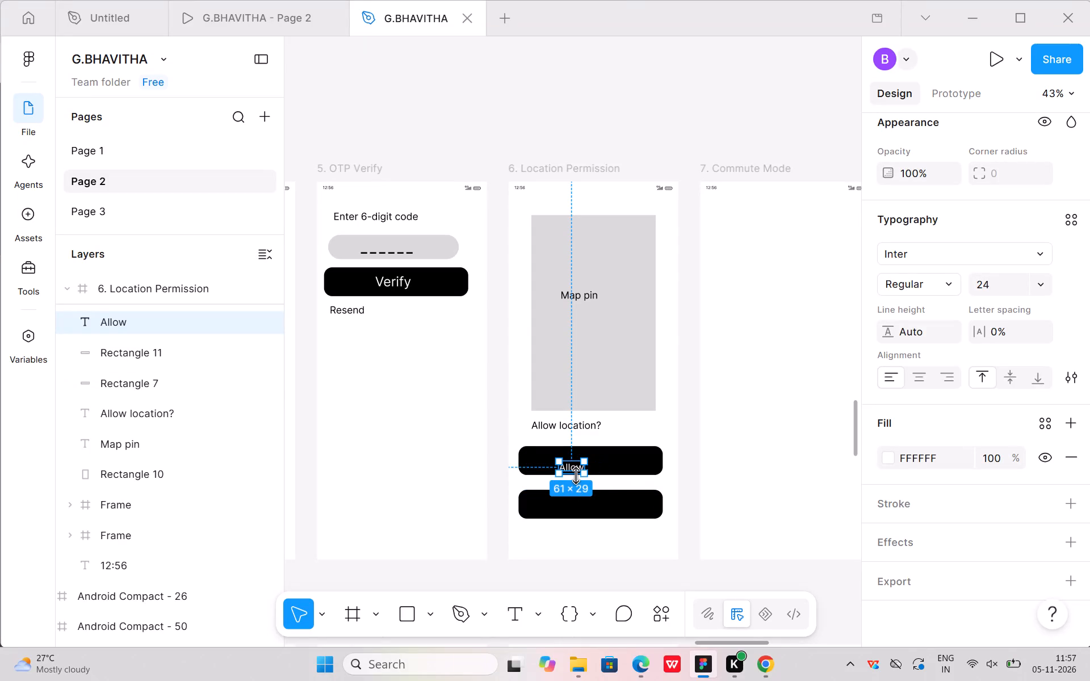
# Reposition the "Allow" label at mid-height on the upper black button of the Location Permission frame, at about X 156, Y 662.
pyautogui.moveTo(571, 466); pyautogui.dragTo(569, 459)
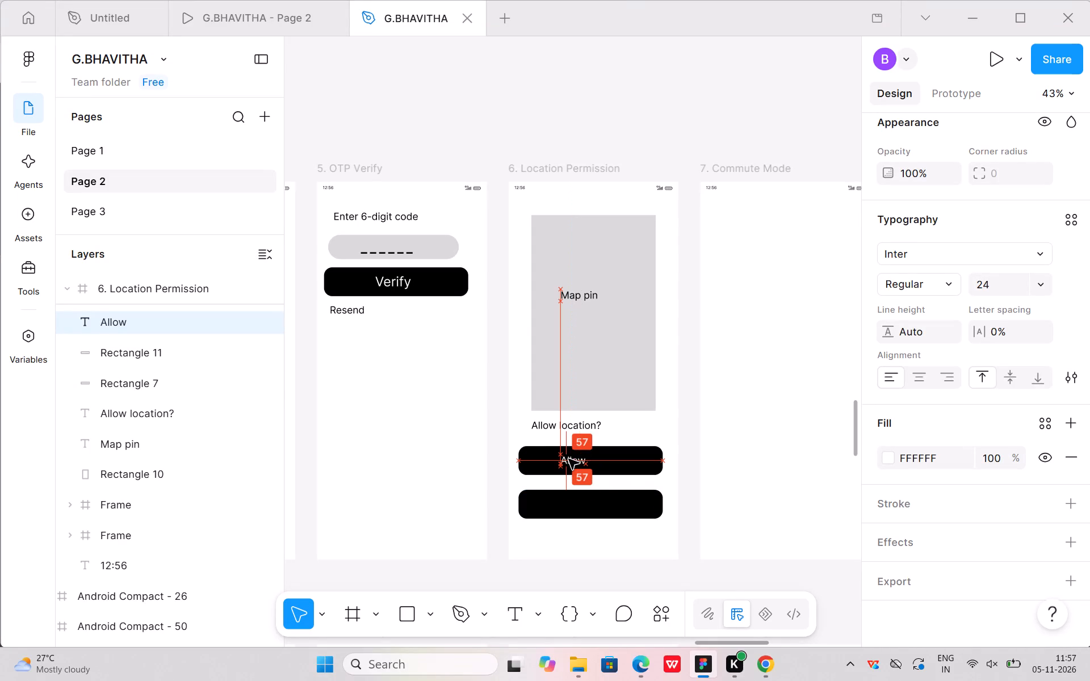
pyautogui.moveTo(569, 459); pyautogui.dragTo(580, 460)
pyautogui.click(594, 567)
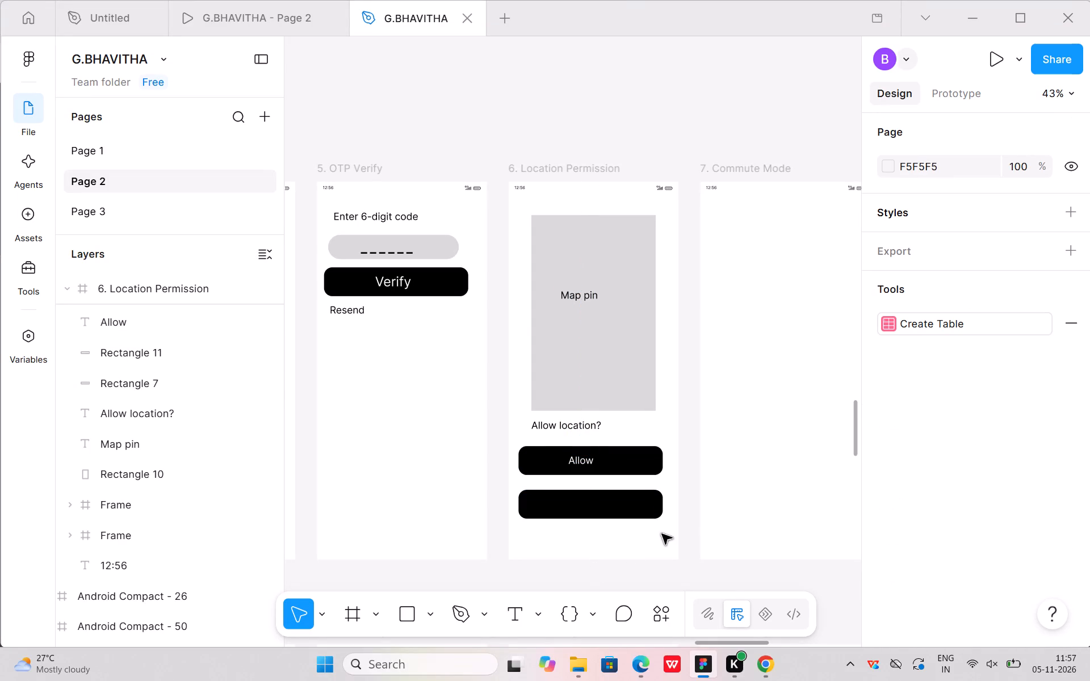
pyautogui.moveTo(581, 461); pyautogui.dragTo(588, 464)
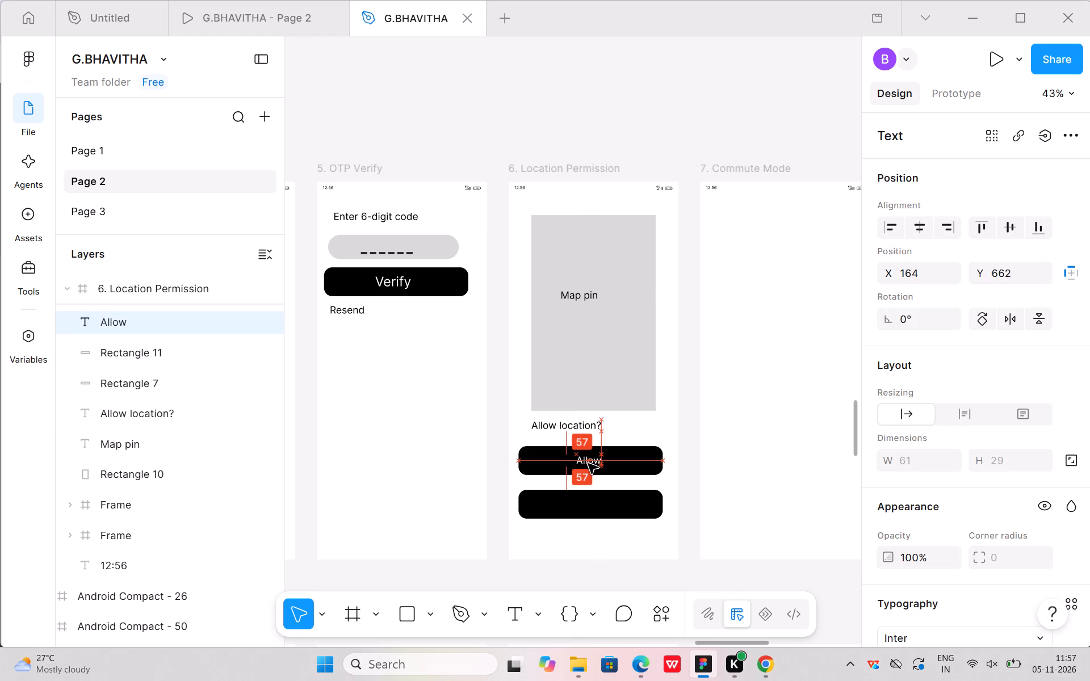
pyautogui.moveTo(588, 464); pyautogui.dragTo(594, 461)
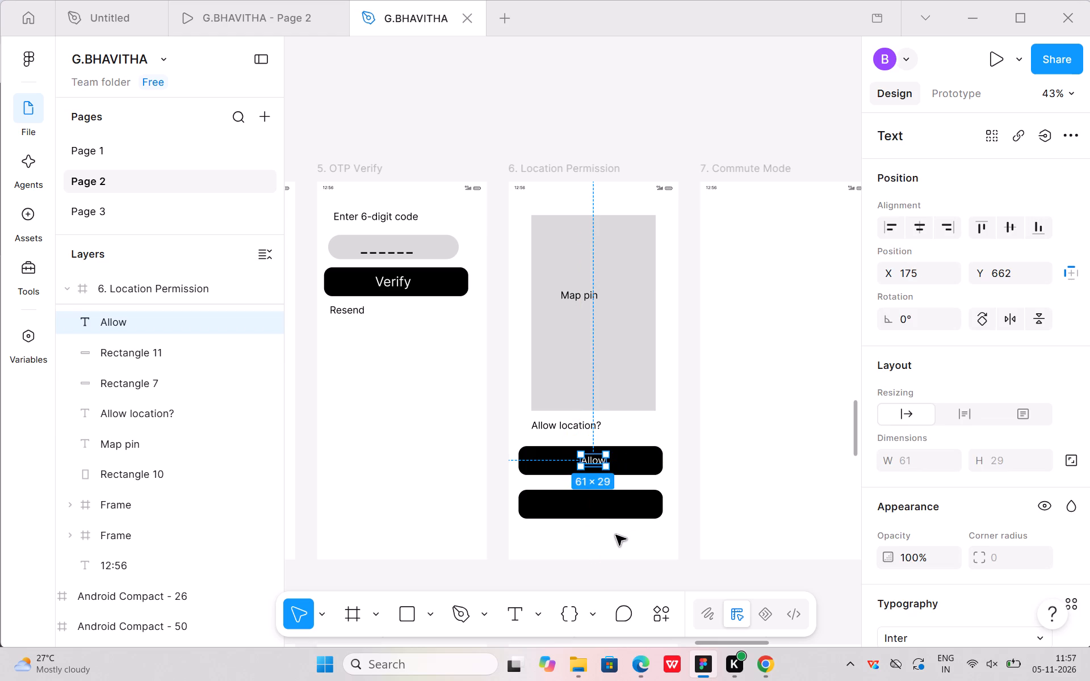
pyautogui.click(616, 536)
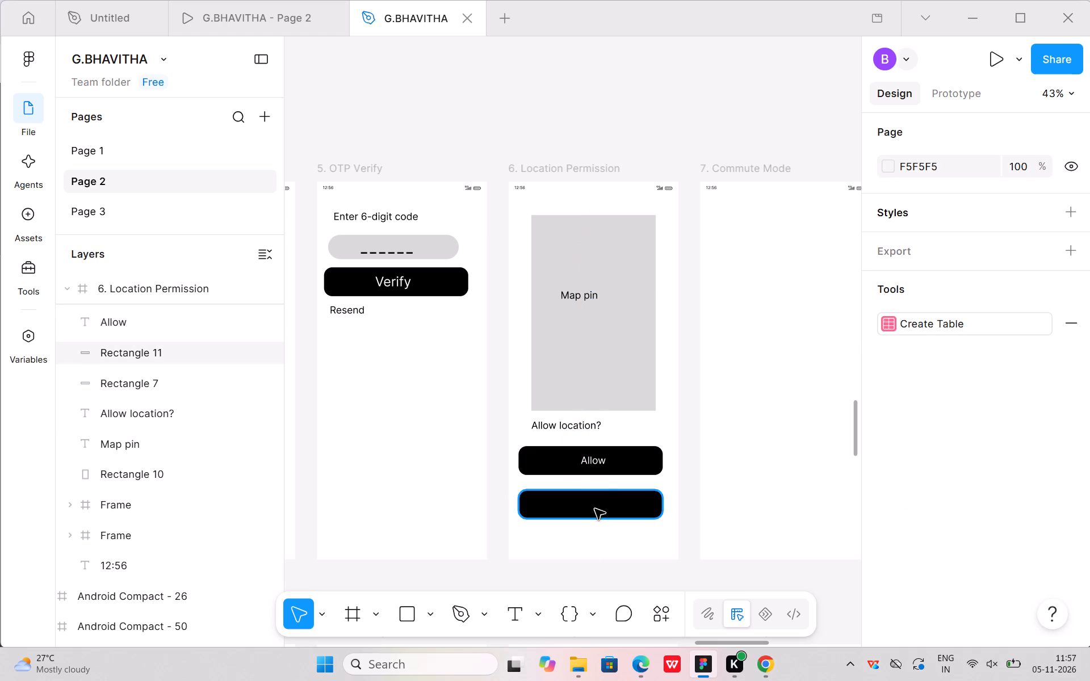
pyautogui.moveTo(598, 459); pyautogui.dragTo(590, 461)
pyautogui.click(585, 552)
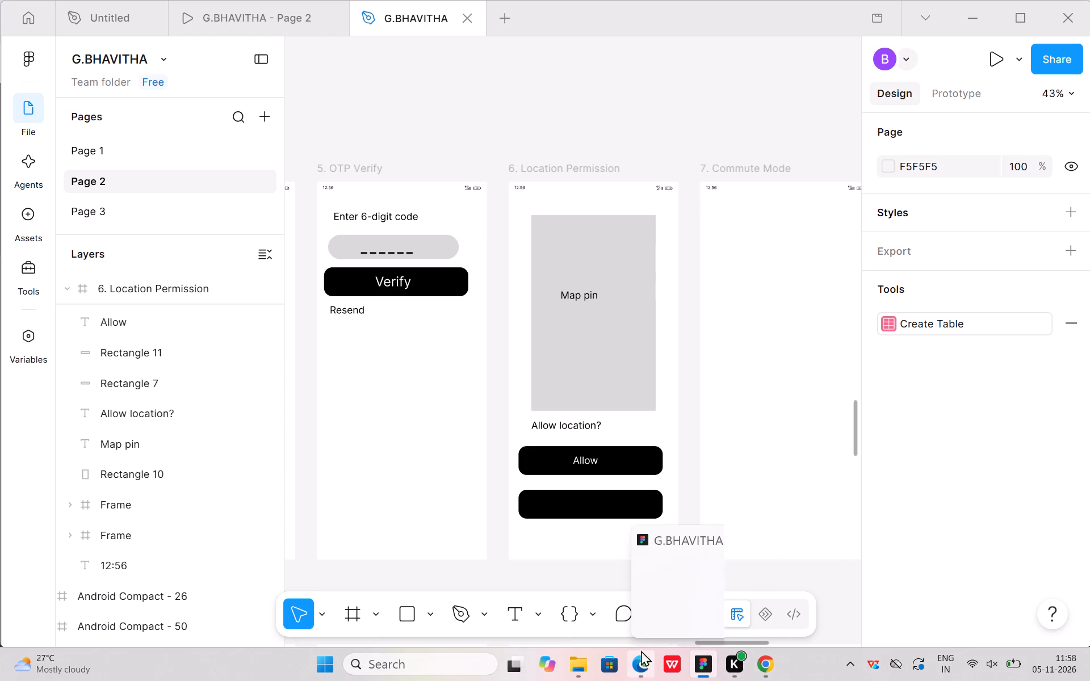
# Copy the button label "Not now" from the PDF's Location Permission screen in Edge and return to the Figma design.
pyautogui.click(641, 620)
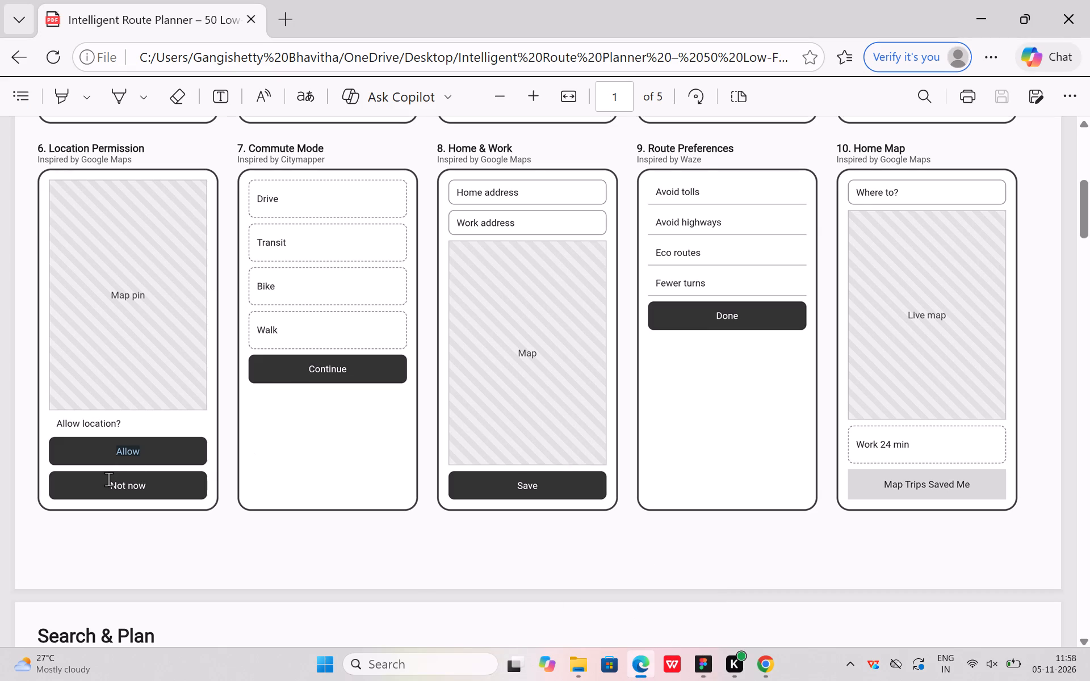
pyautogui.moveTo(108, 481); pyautogui.dragTo(146, 482)
pyautogui.moveTo(146, 482); pyautogui.dragTo(147, 482)
pyautogui.hotkey('ctrl', 'c')
pyautogui.scroll(1, 147, 482)
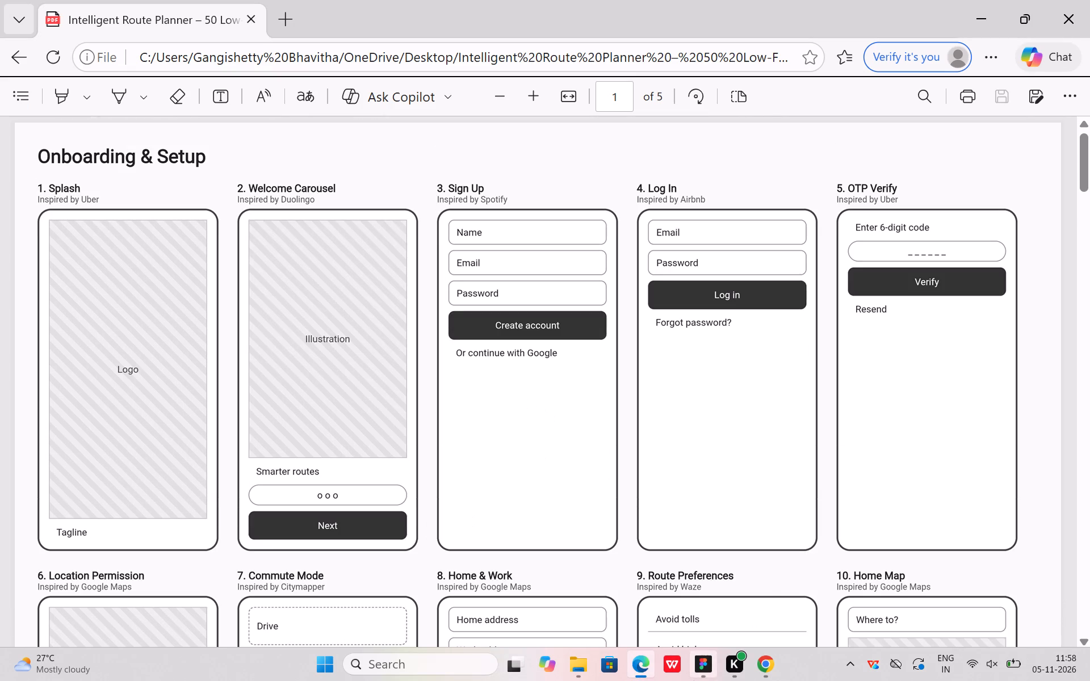
pyautogui.click(701, 612)
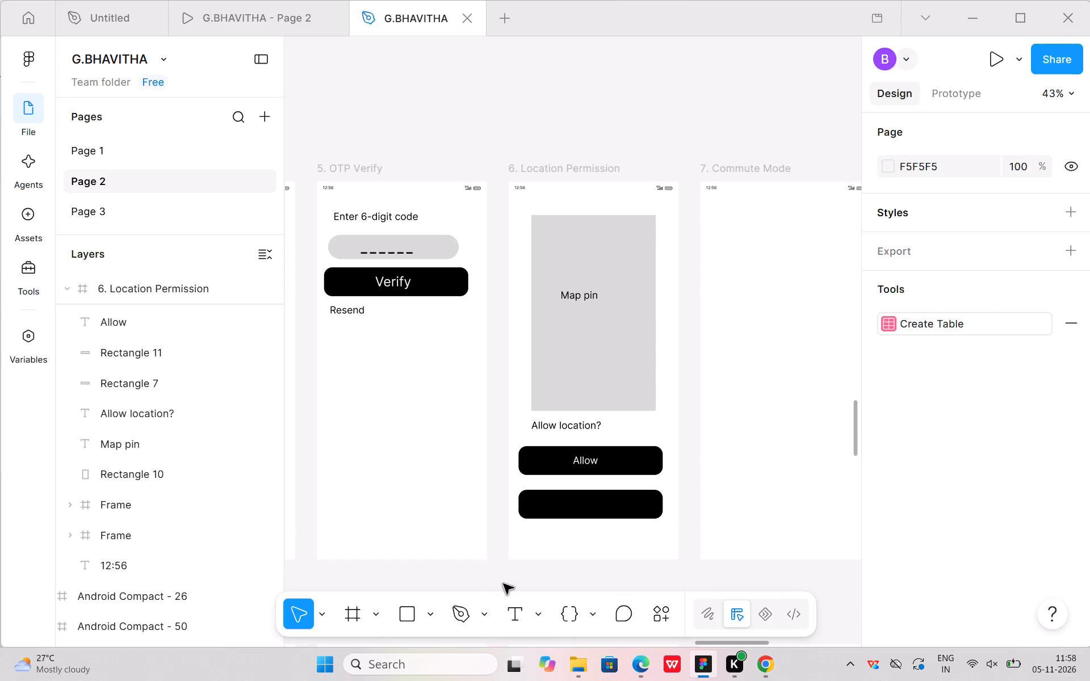
# Add the copied label "Not now" as text on the lower black button and position it at about X 140, Y 768.
pyautogui.click(515, 615)
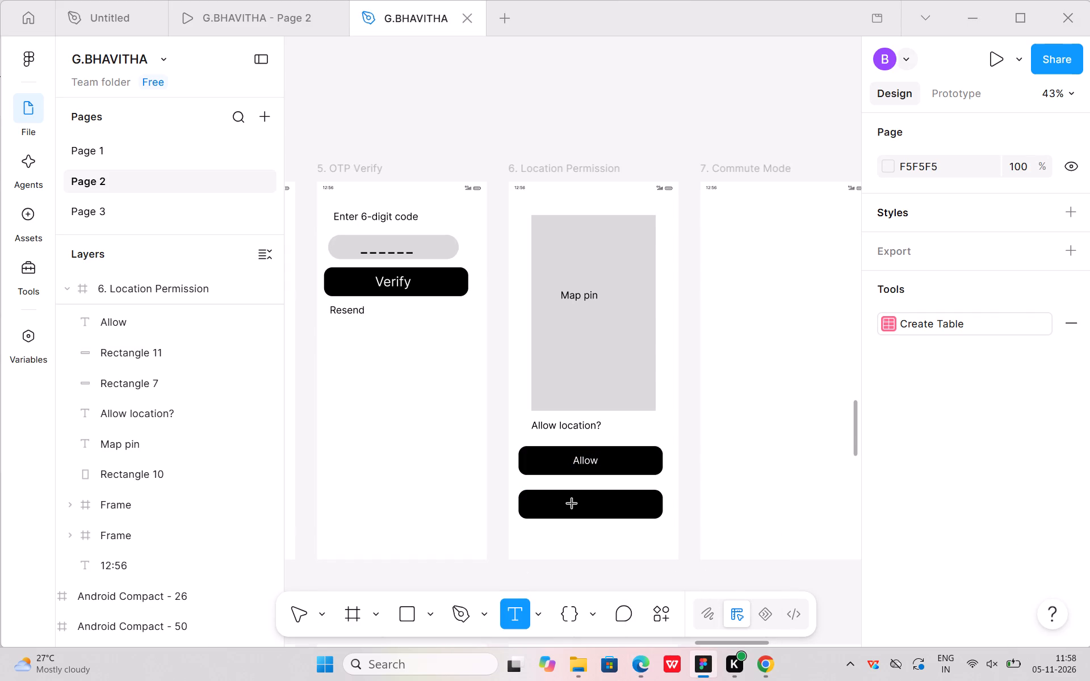
pyautogui.click(570, 505)
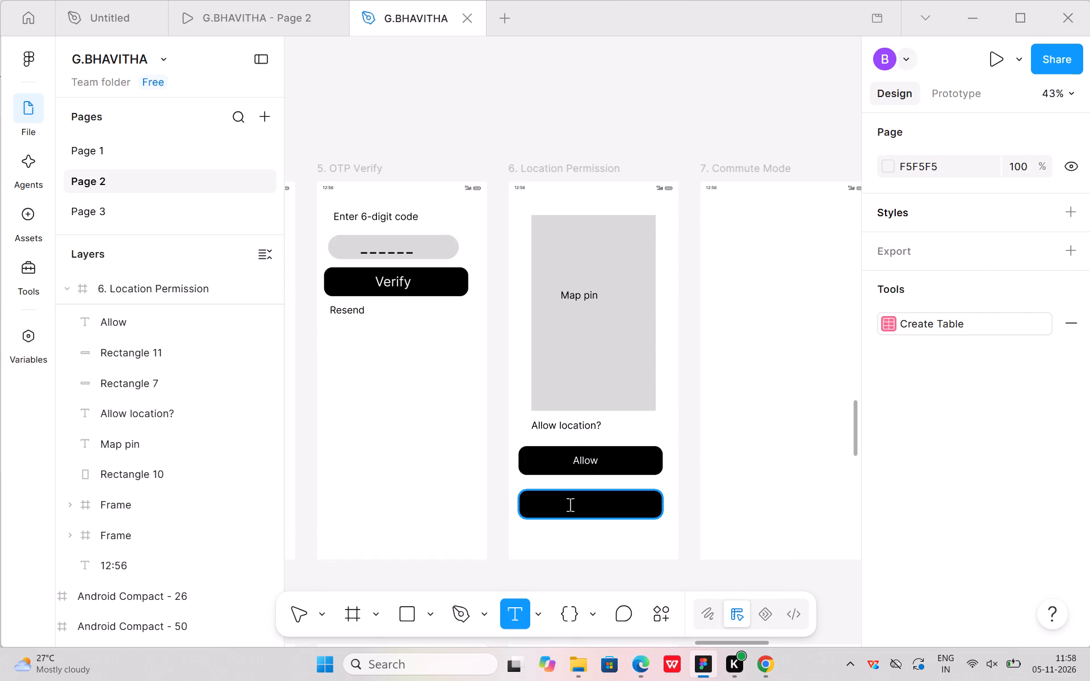
pyautogui.hotkey('ctrl', 'v')
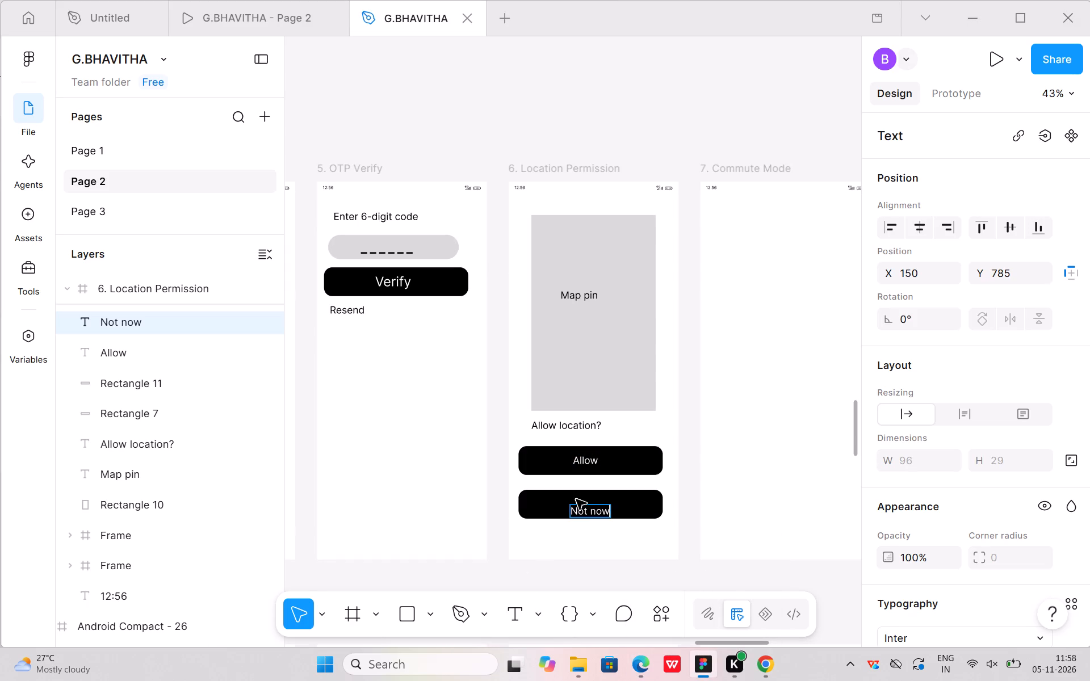
pyautogui.click(616, 507)
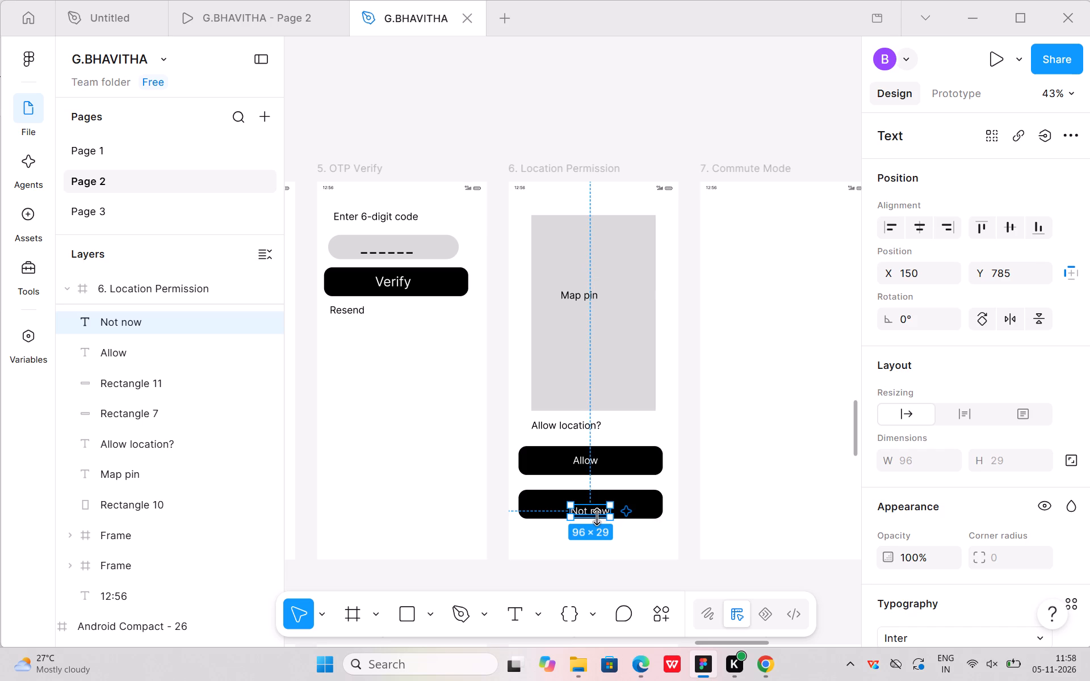
pyautogui.moveTo(593, 512); pyautogui.dragTo(590, 505)
pyautogui.click(590, 505)
pyautogui.moveTo(590, 505); pyautogui.dragTo(596, 505)
pyautogui.moveTo(598, 505); pyautogui.dragTo(593, 506)
pyautogui.click(593, 506)
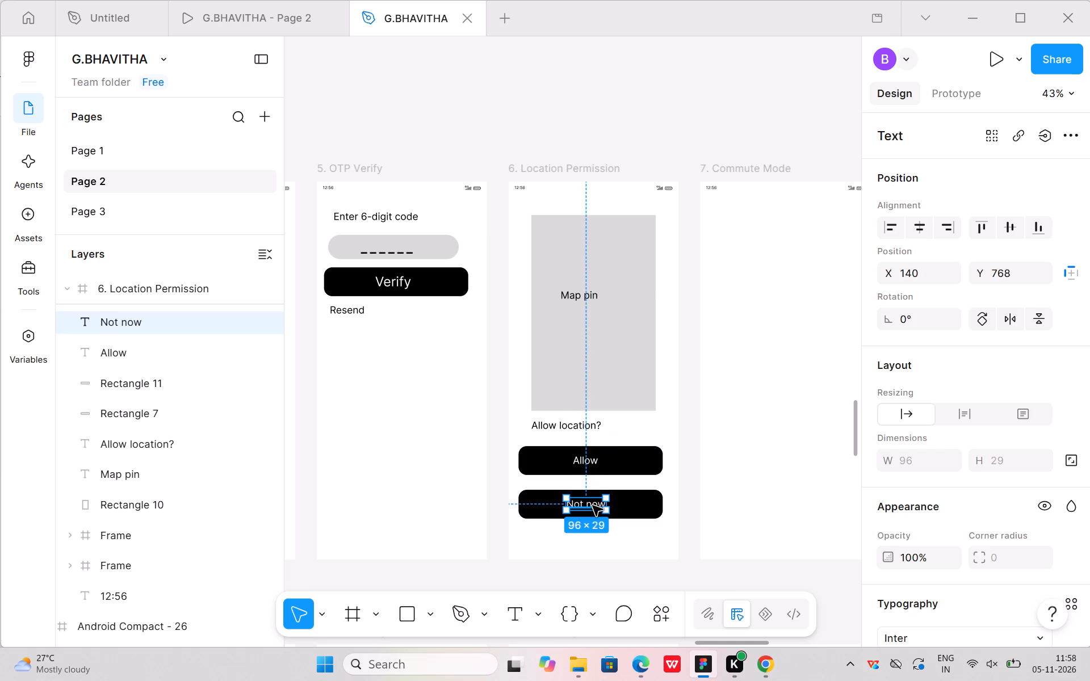
pyautogui.click(604, 555)
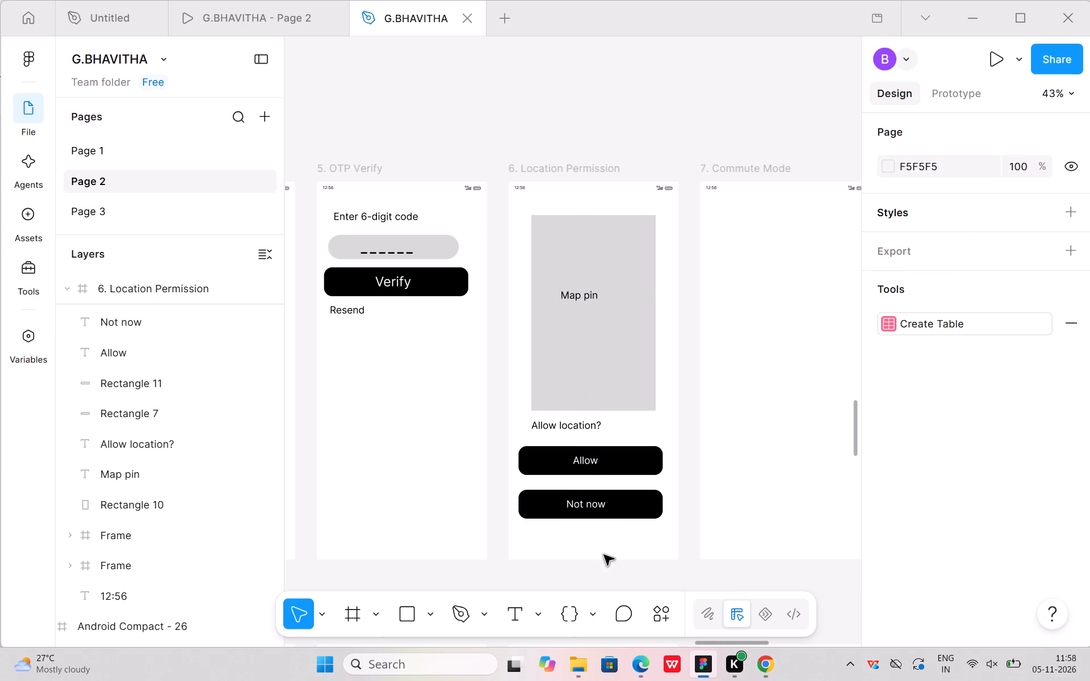
# Centre both labels on their black buttons by shifting "Allow" to X 168 and "Not now" to X 151.
pyautogui.click(580, 460)
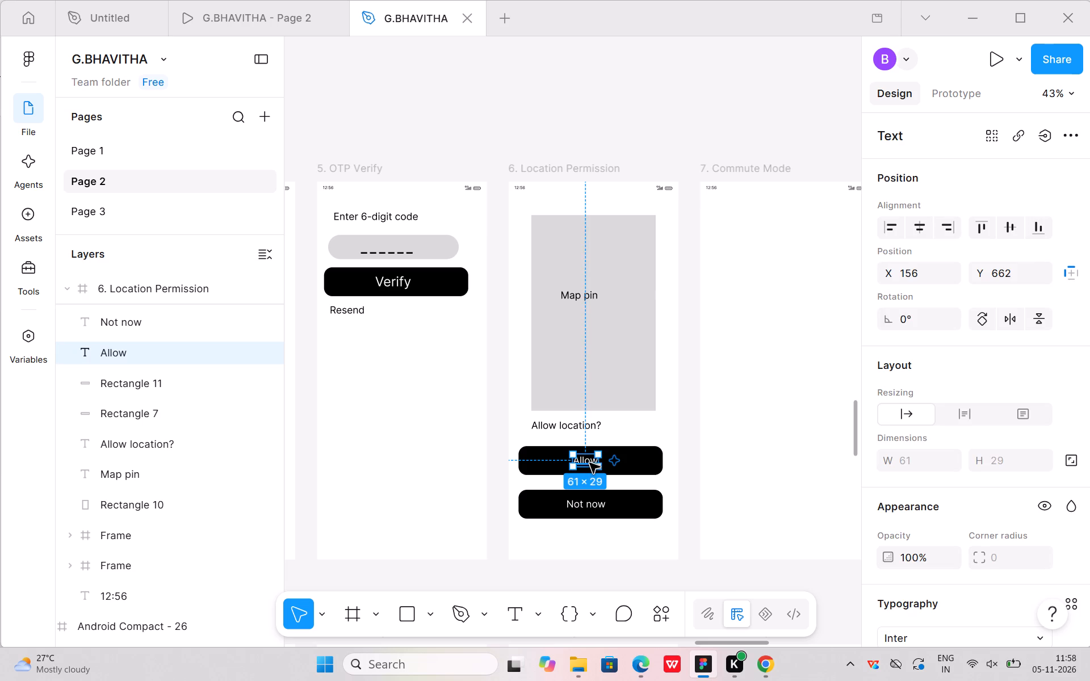
pyautogui.click(590, 463)
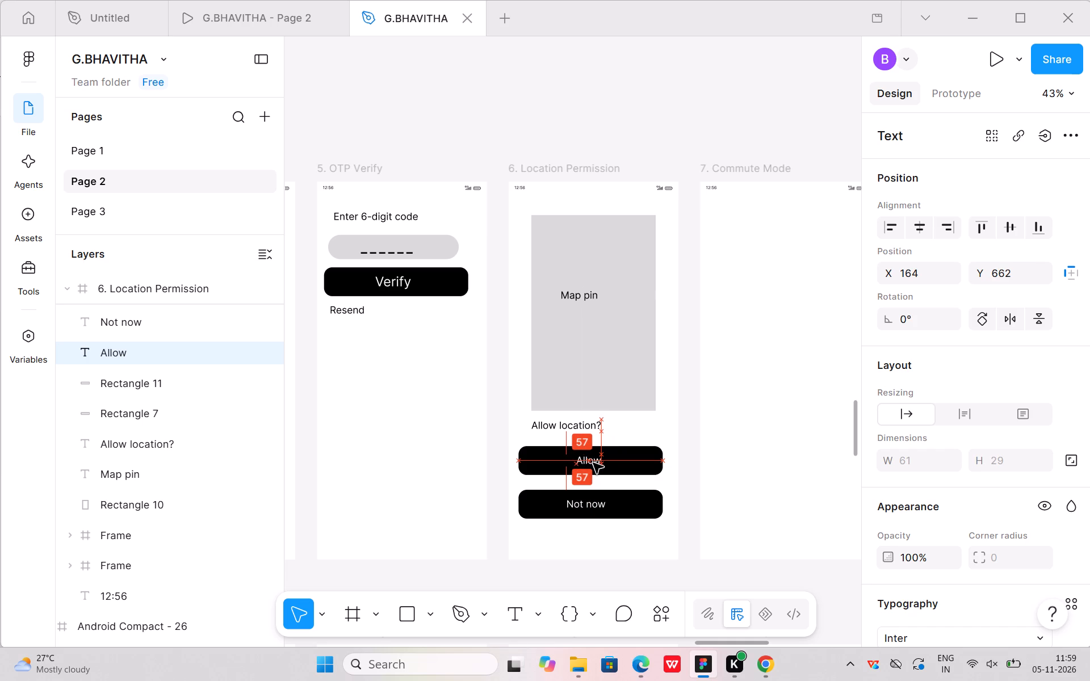
pyautogui.click(596, 459)
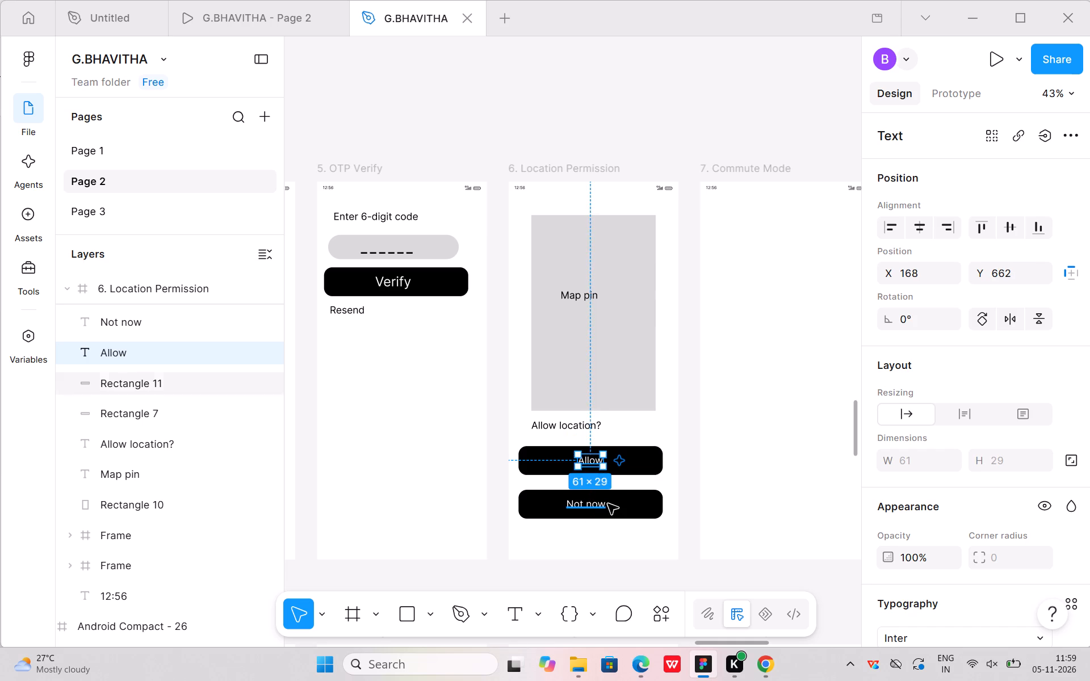
pyautogui.click(609, 526)
pyautogui.click(587, 503)
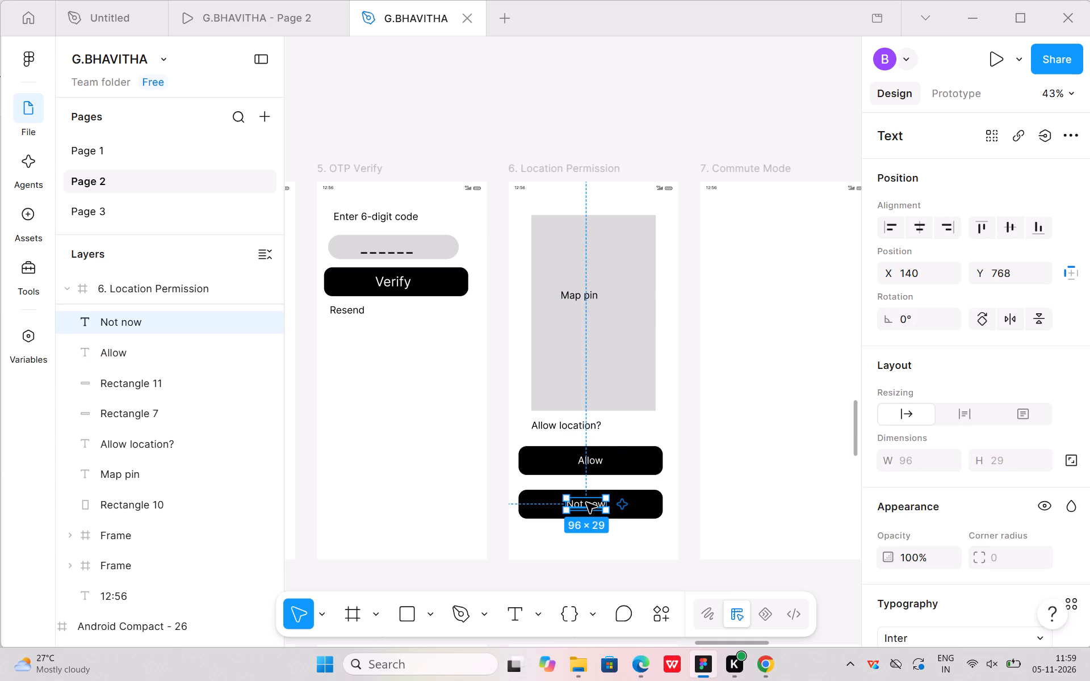
pyautogui.click(586, 503)
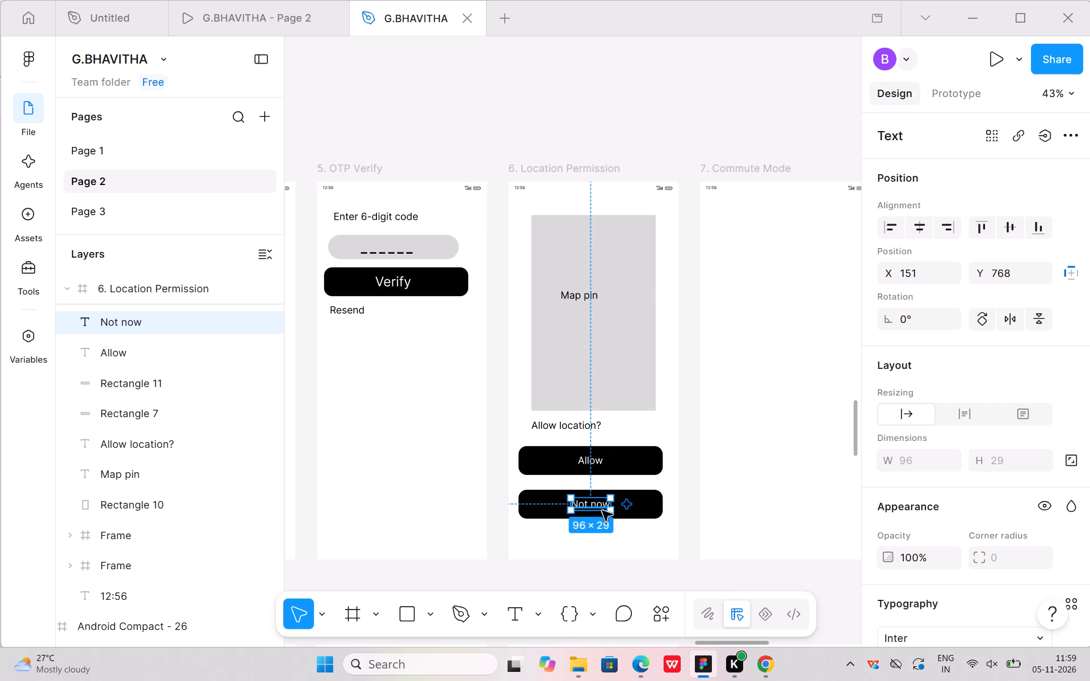
pyautogui.click(614, 559)
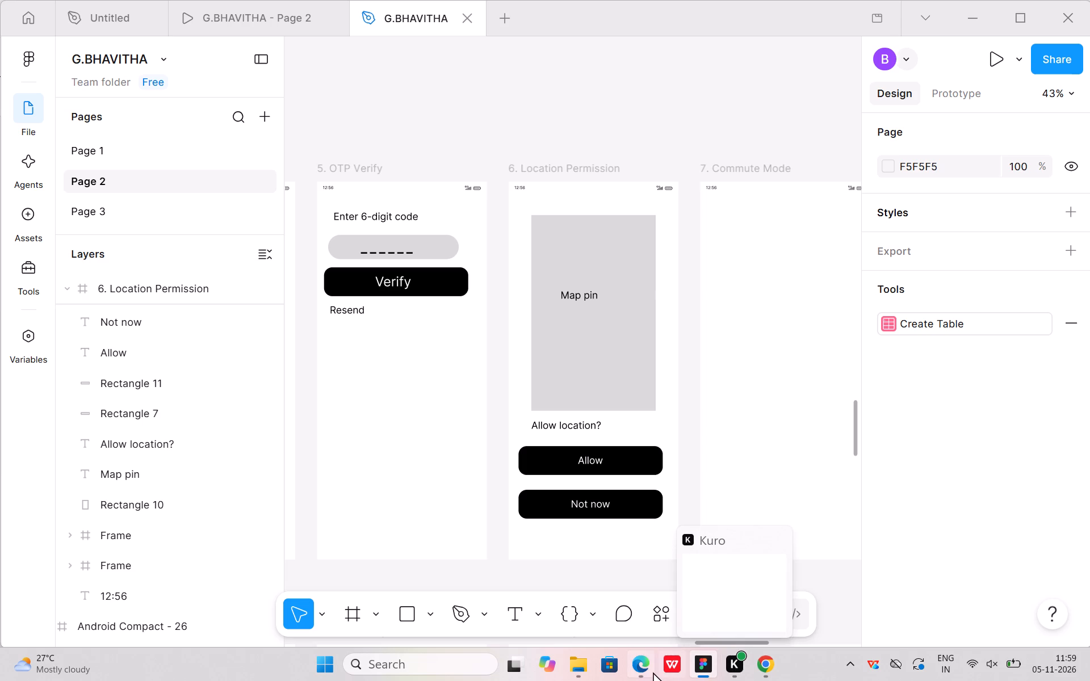
# Switch to the PDF in Edge and examine the layout of the 7. Commute Mode screen, including its dashed option boxes.
pyautogui.click(635, 619)
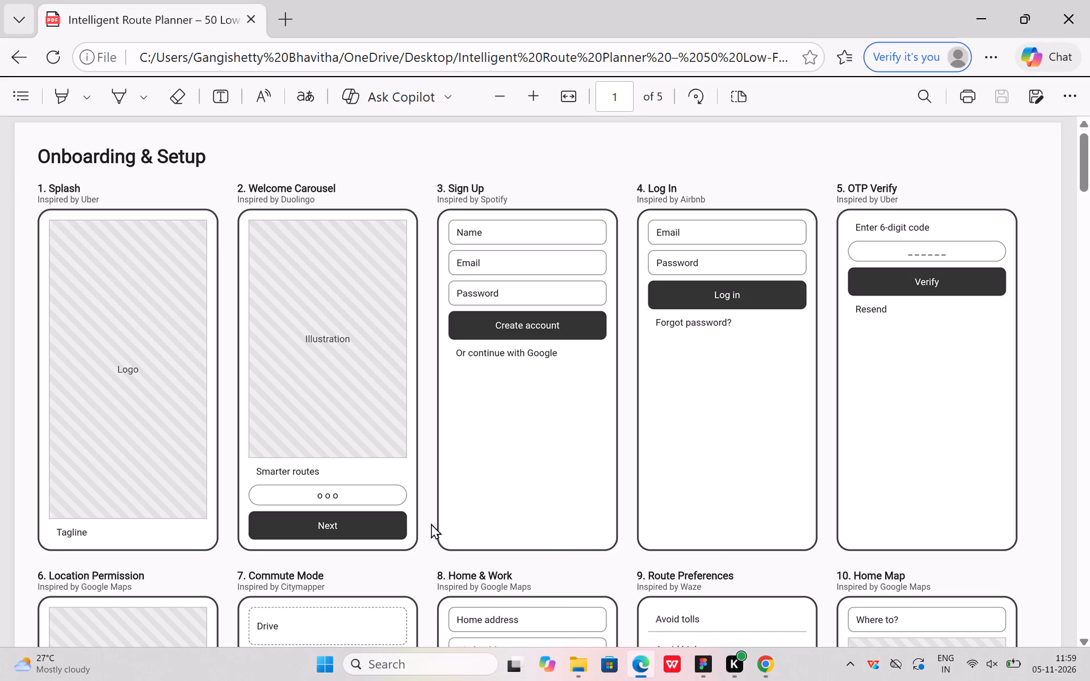
pyautogui.scroll(-1, 568, 510)
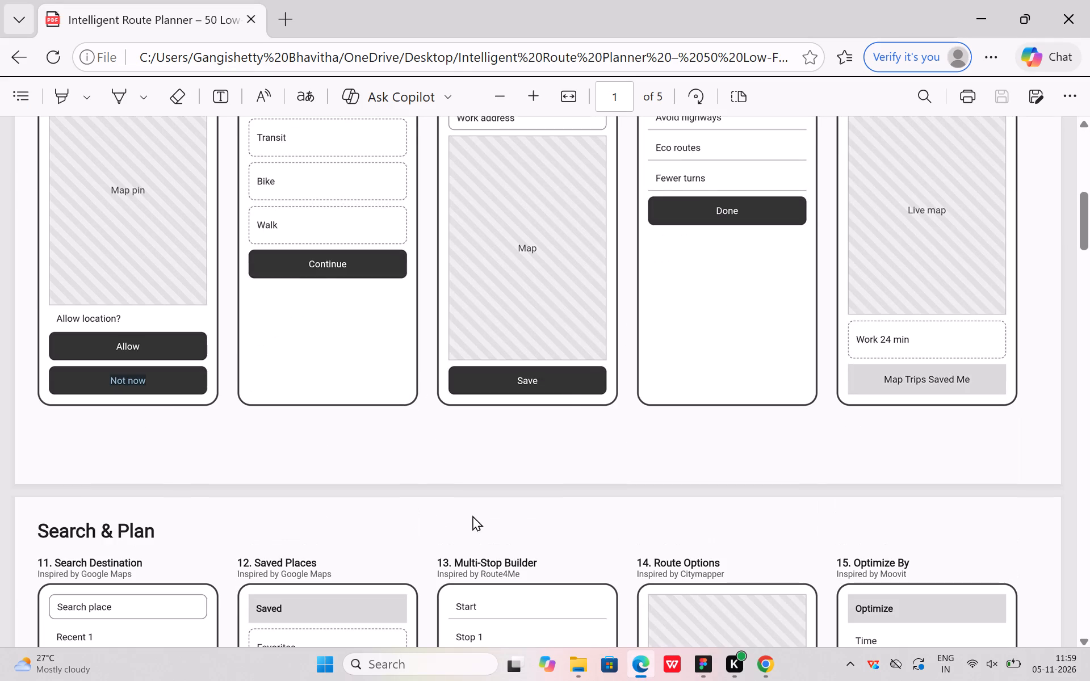
pyautogui.click(223, 422)
pyautogui.scroll(-1, 307, 317)
pyautogui.scroll(1, 307, 317)
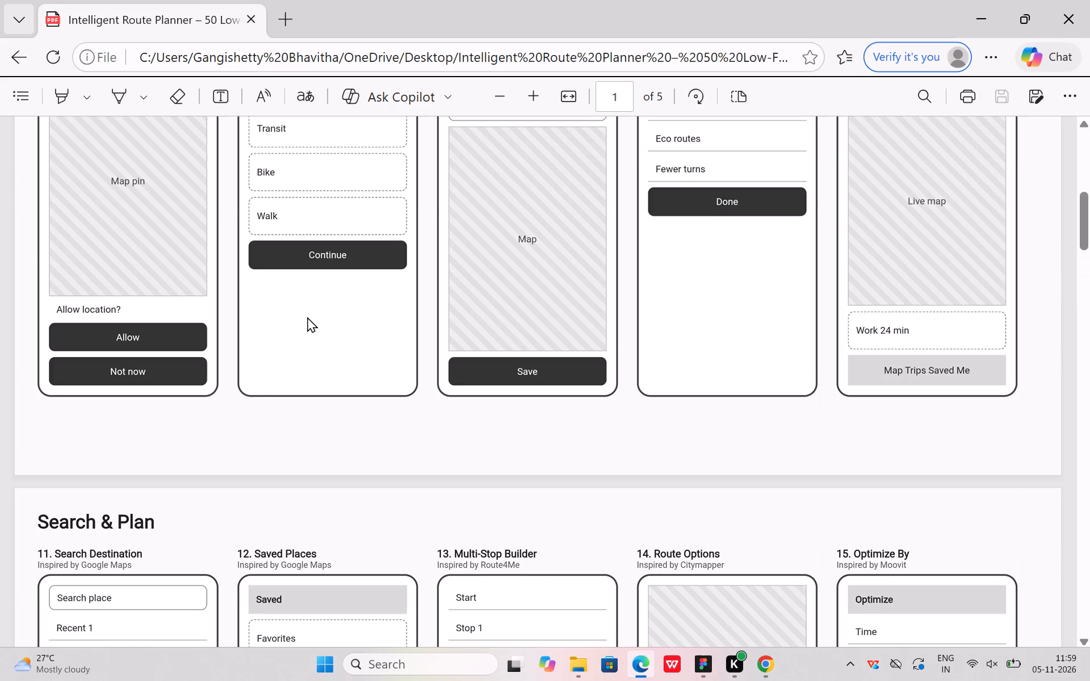
pyautogui.scroll(1, 307, 317)
pyautogui.scroll(-1, 306, 325)
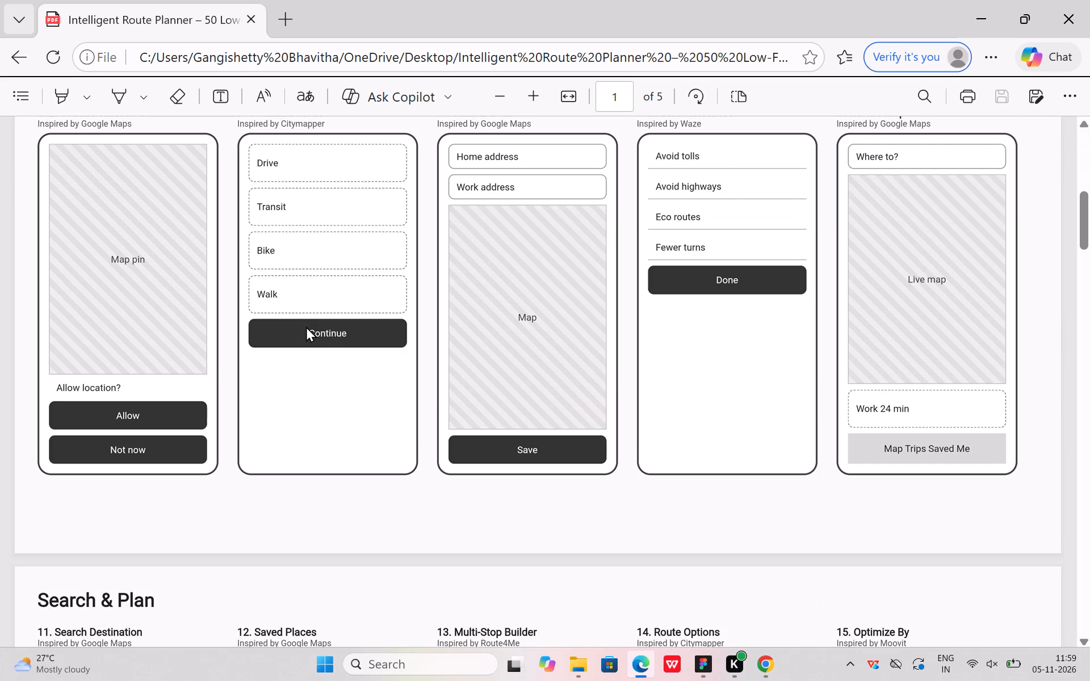
pyautogui.scroll(2, 291, 299)
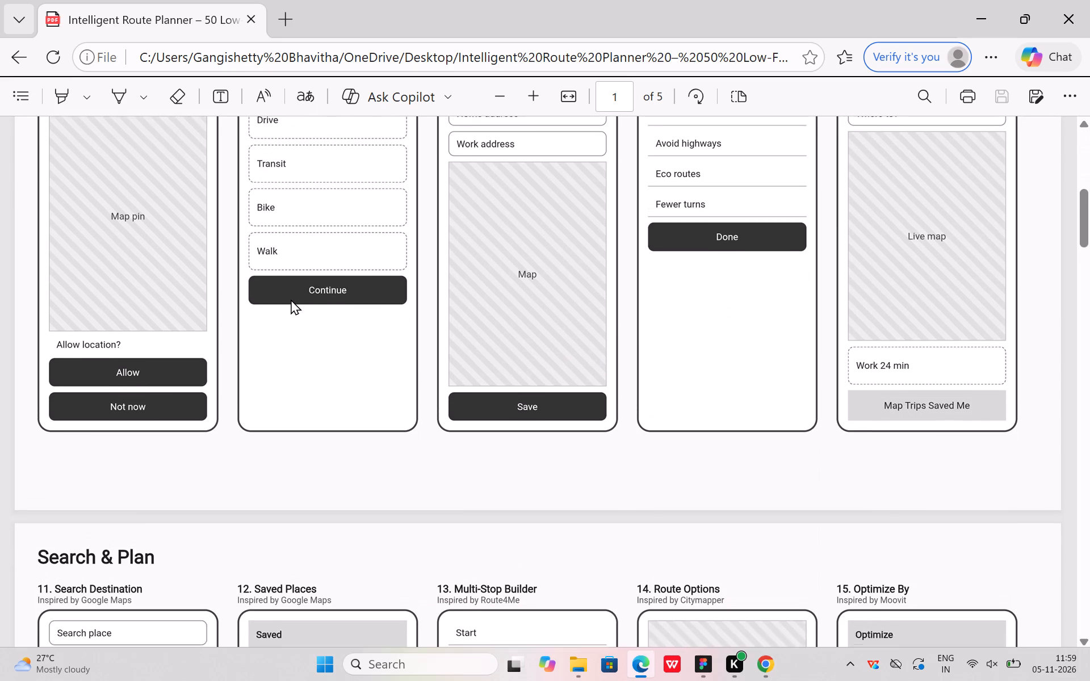
pyautogui.scroll(2, 291, 299)
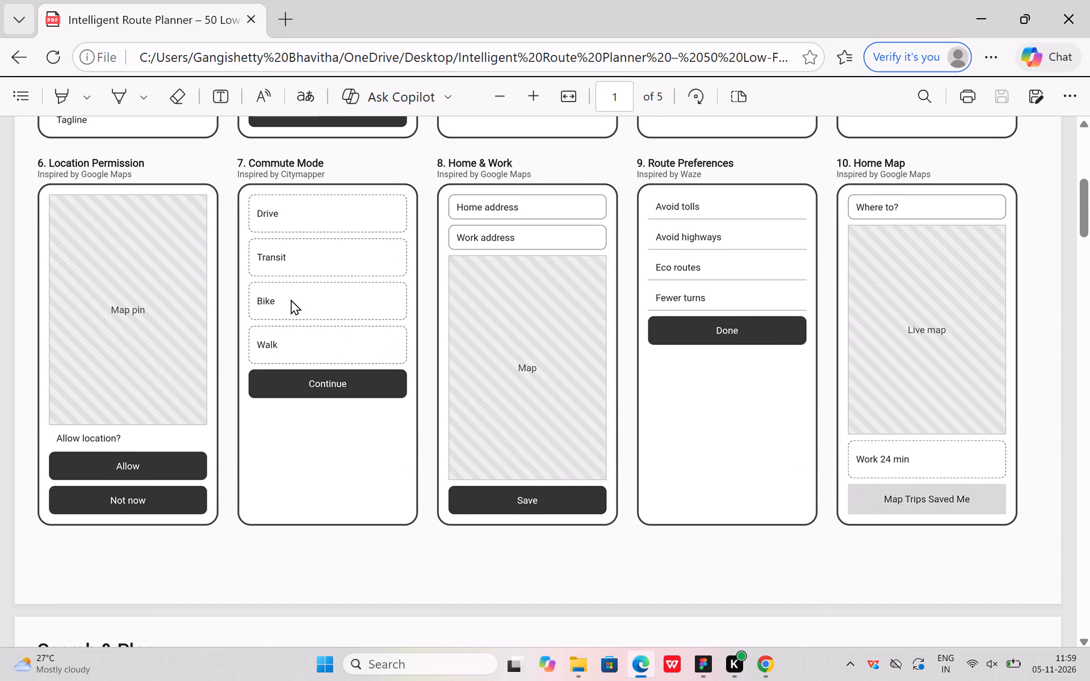
pyautogui.scroll(1, 291, 299)
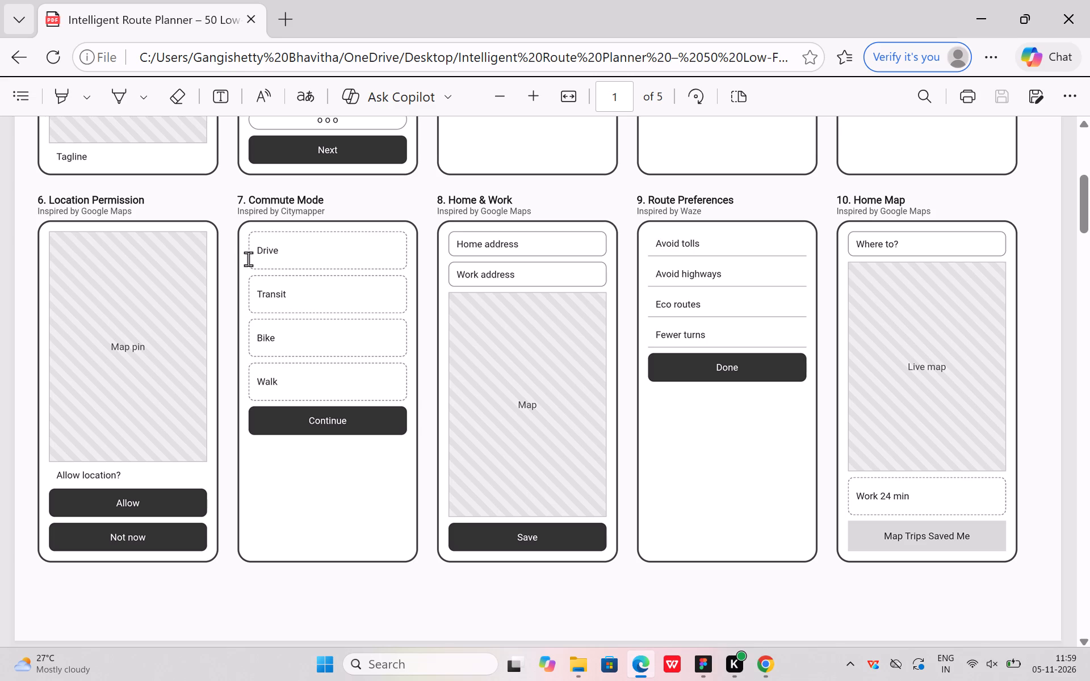
pyautogui.moveTo(249, 234); pyautogui.dragTo(395, 235)
pyautogui.moveTo(395, 235); pyautogui.dragTo(252, 287)
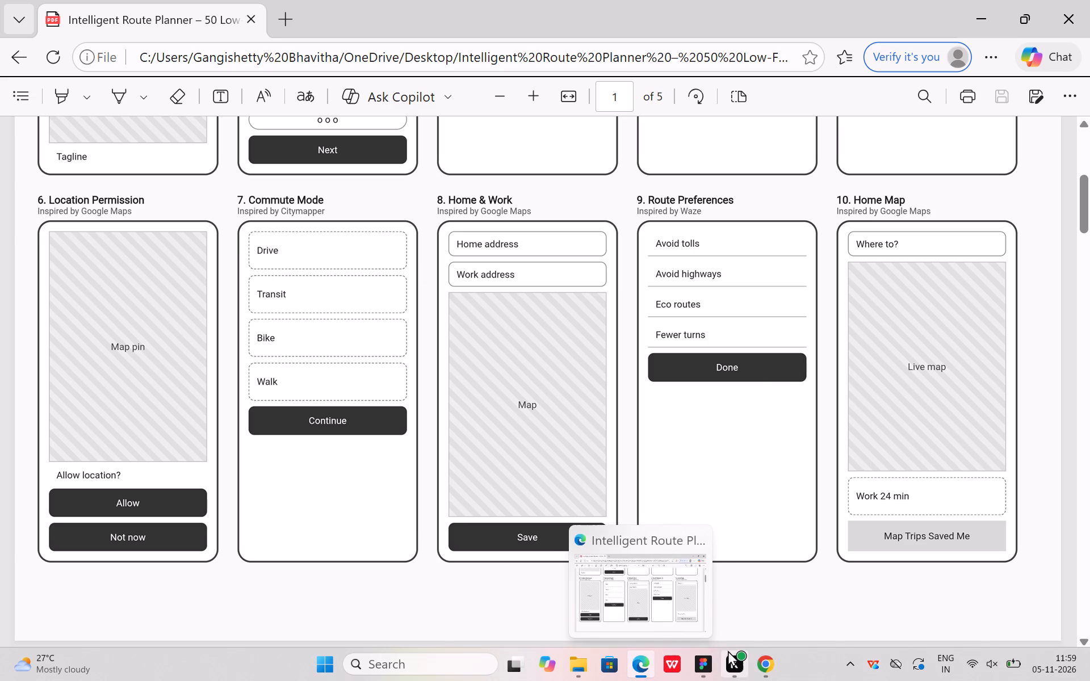
# Switch back to the Figma design and go to the empty 7. Commute Mode frame.
pyautogui.click(696, 606)
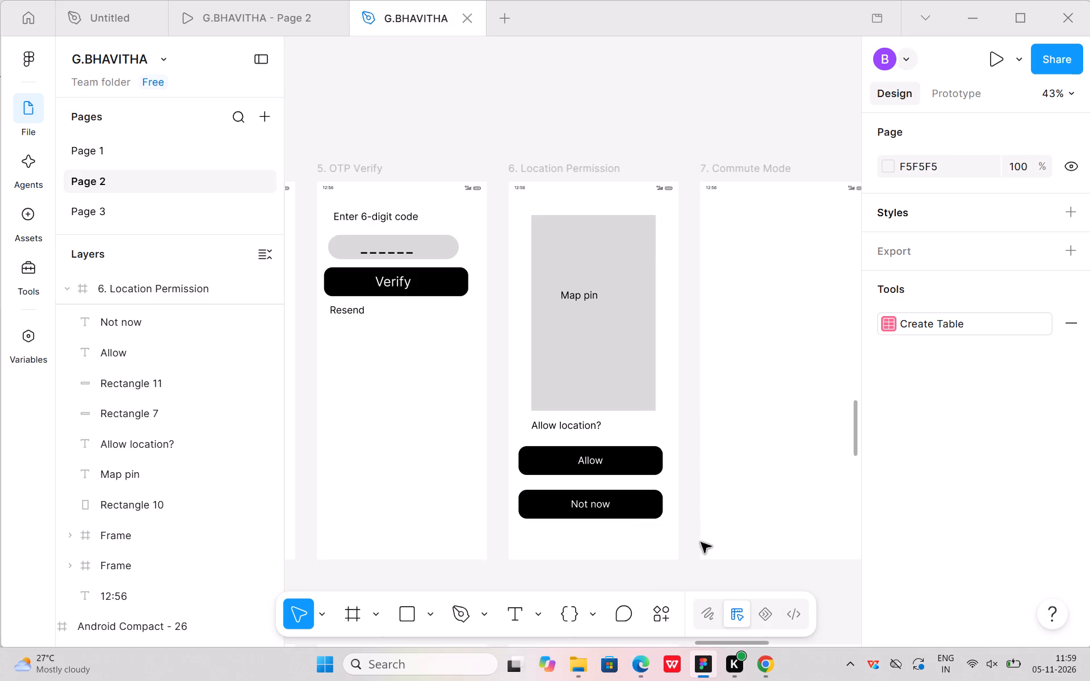
pyautogui.moveTo(715, 275); pyautogui.dragTo(430, 289, button='middle')
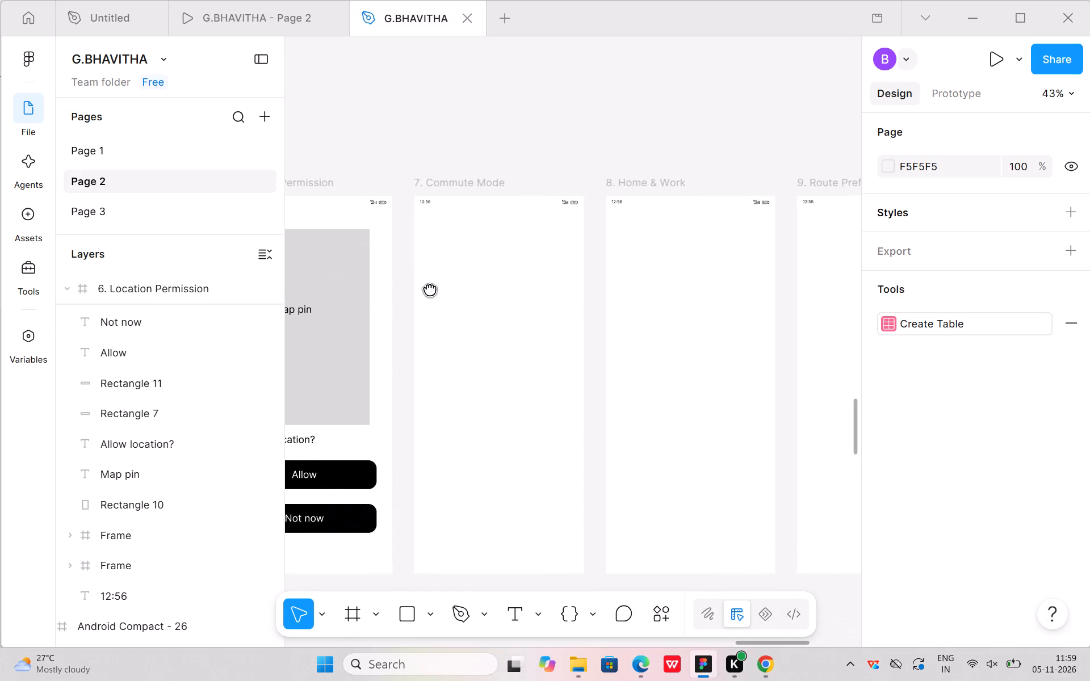
pyautogui.moveTo(430, 289); pyautogui.dragTo(464, 263, button='middle')
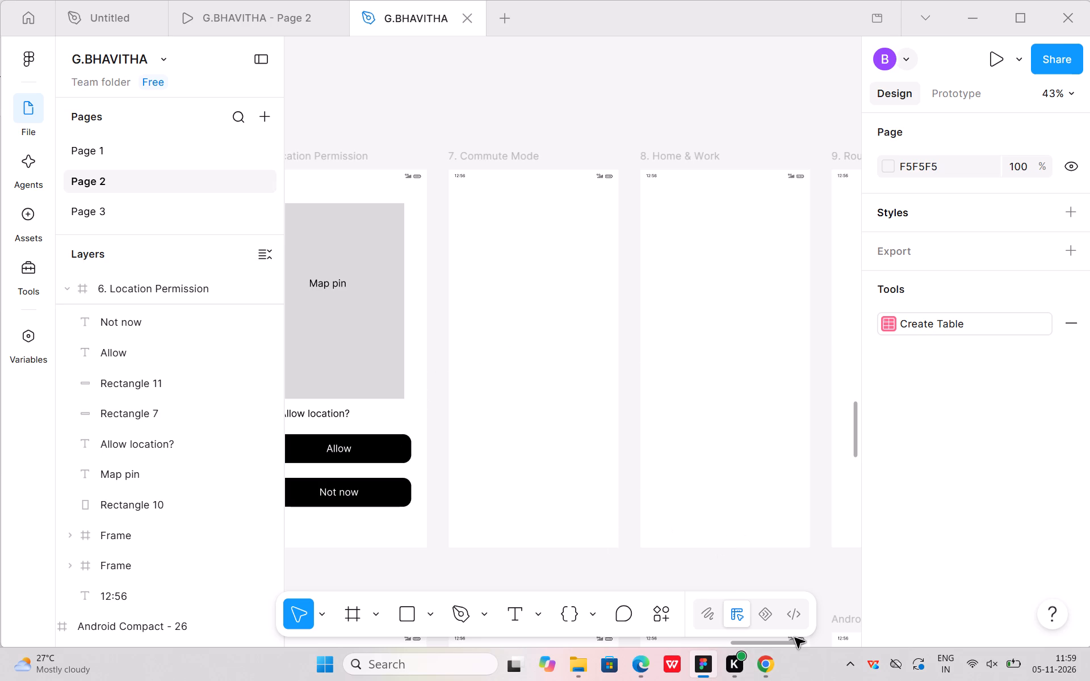
# Switch to Chrome and search the web in a new tab for images of "dotted lines box".
pyautogui.click(771, 616)
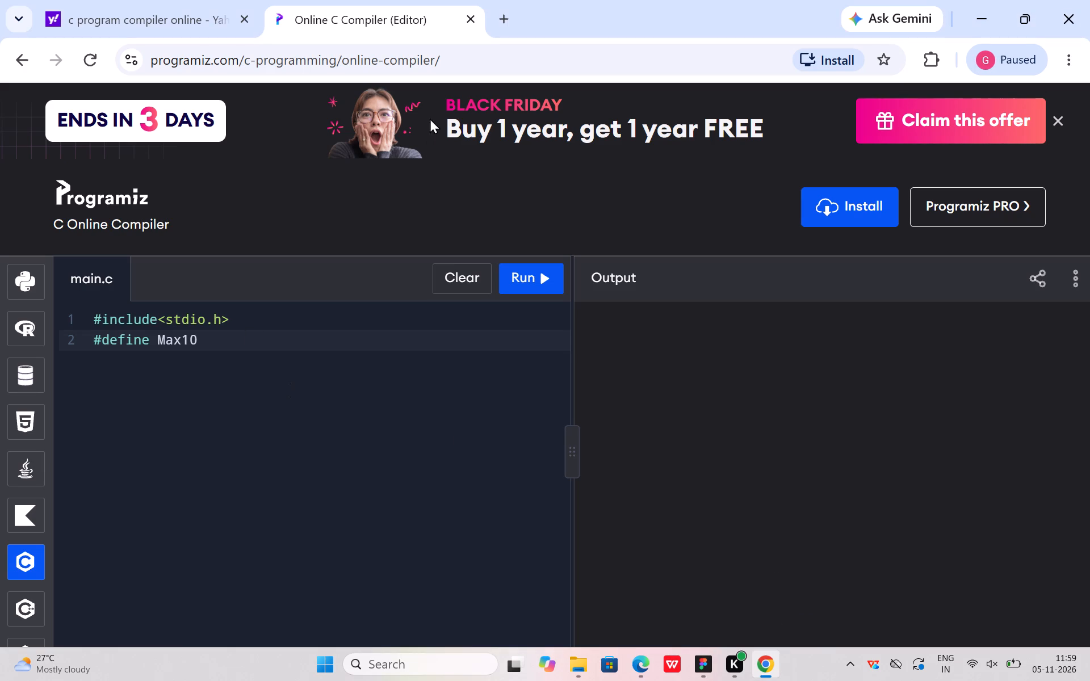
pyautogui.click(509, 19)
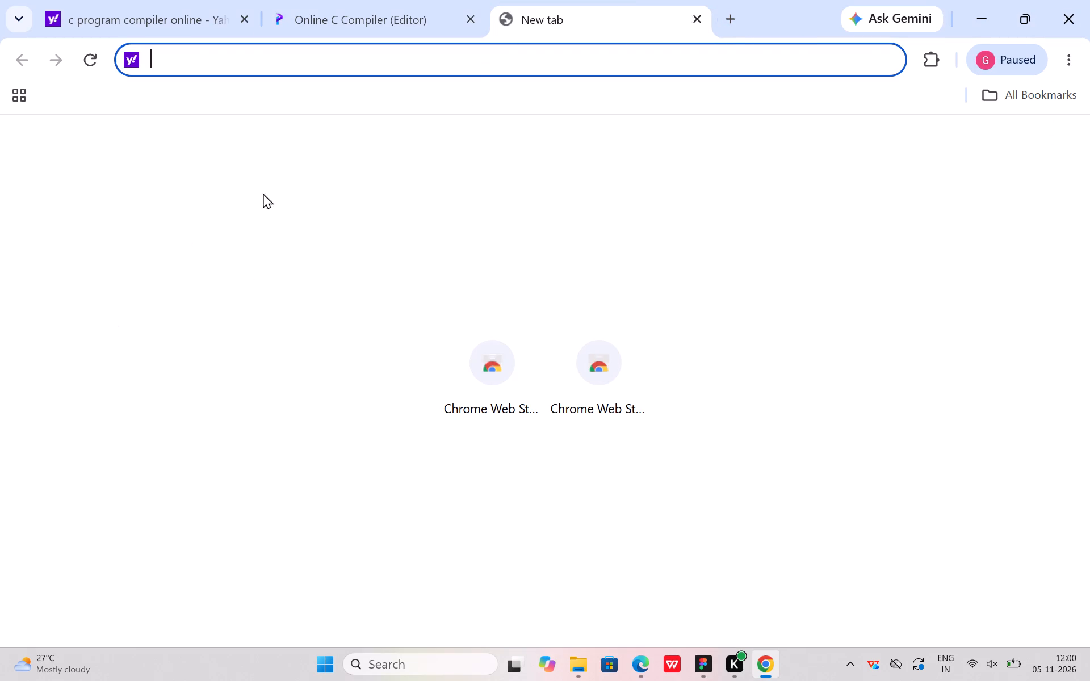
pyautogui.click(310, 48)
pyautogui.write('dotted')
pyautogui.press('space')
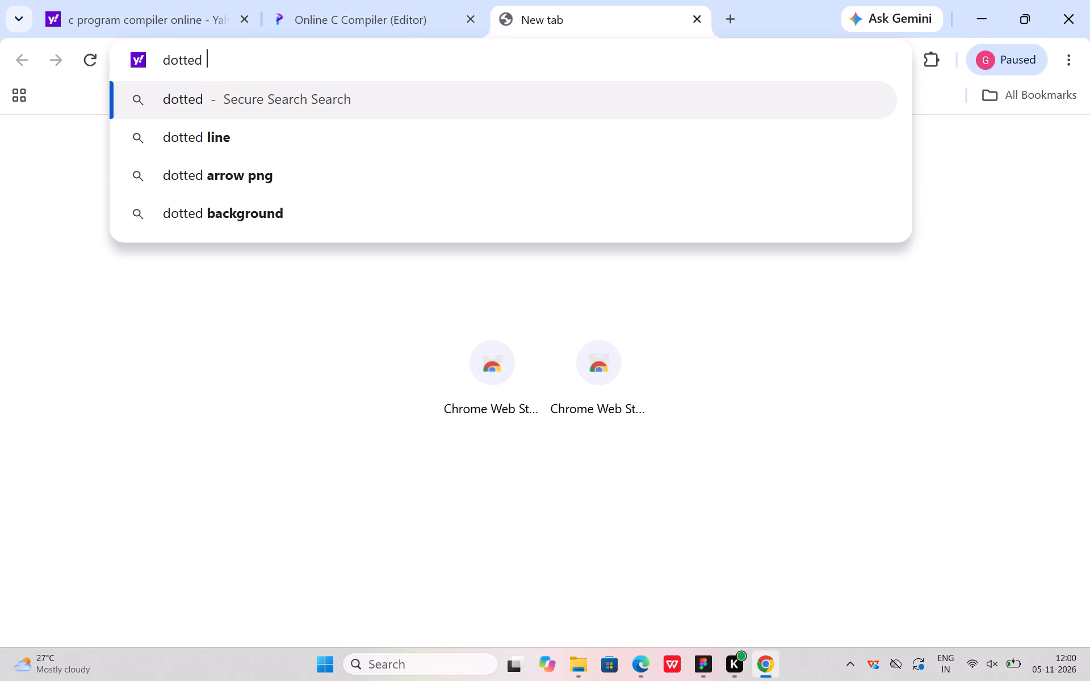
pyautogui.write('lines')
pyautogui.press('space')
pyautogui.write('box')
pyautogui.press('space')
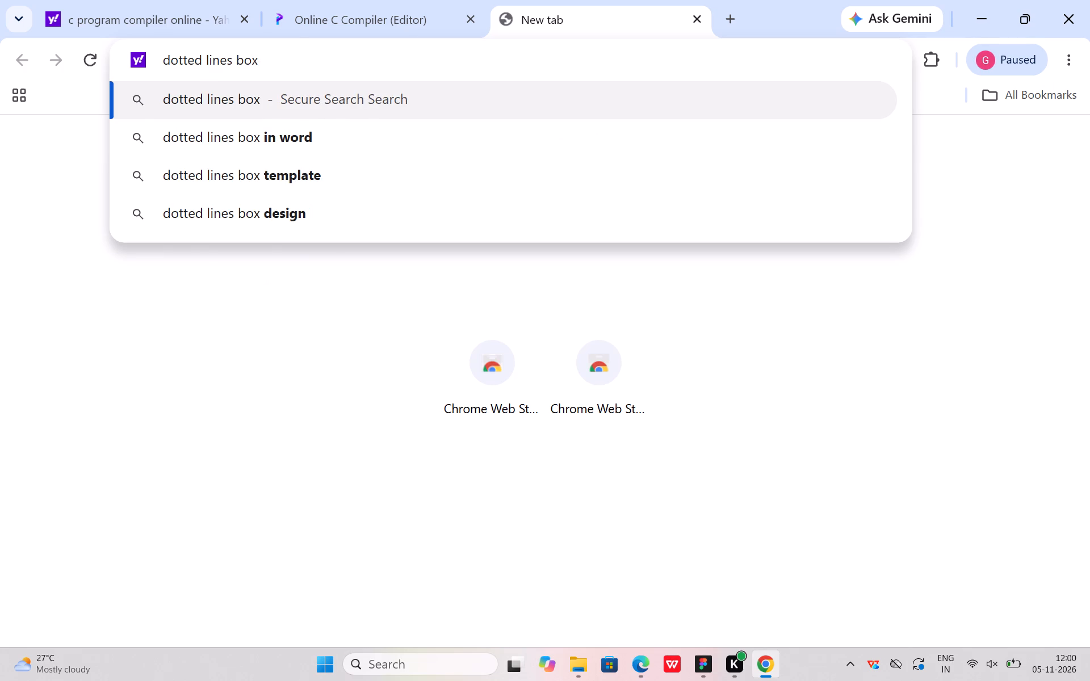
pyautogui.press('Return')
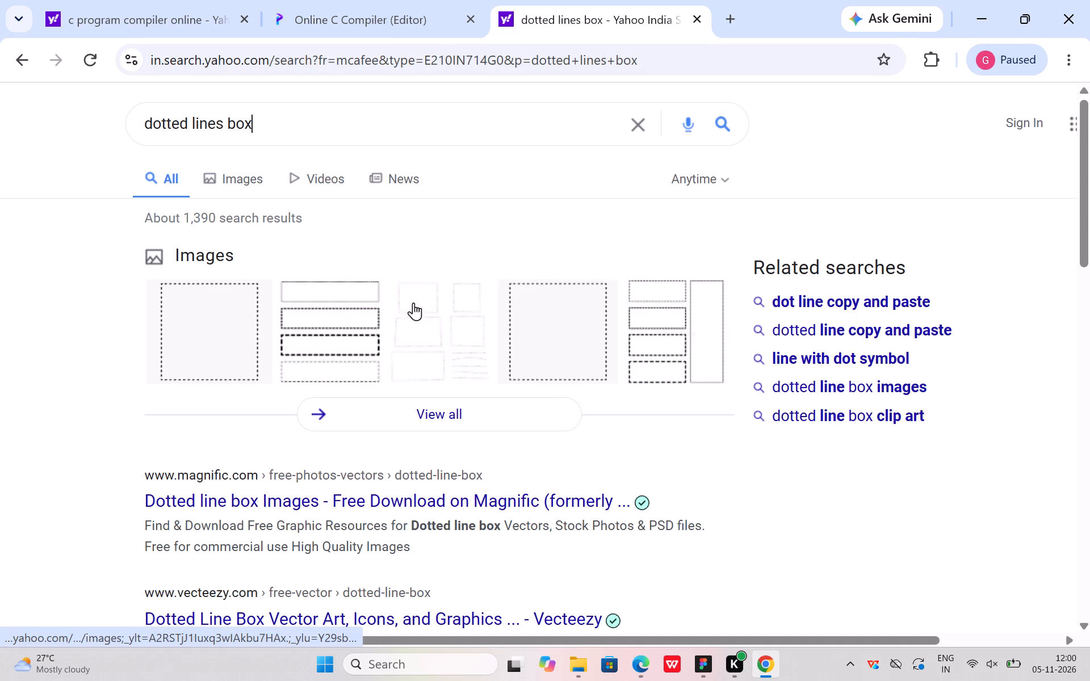
pyautogui.click(240, 175)
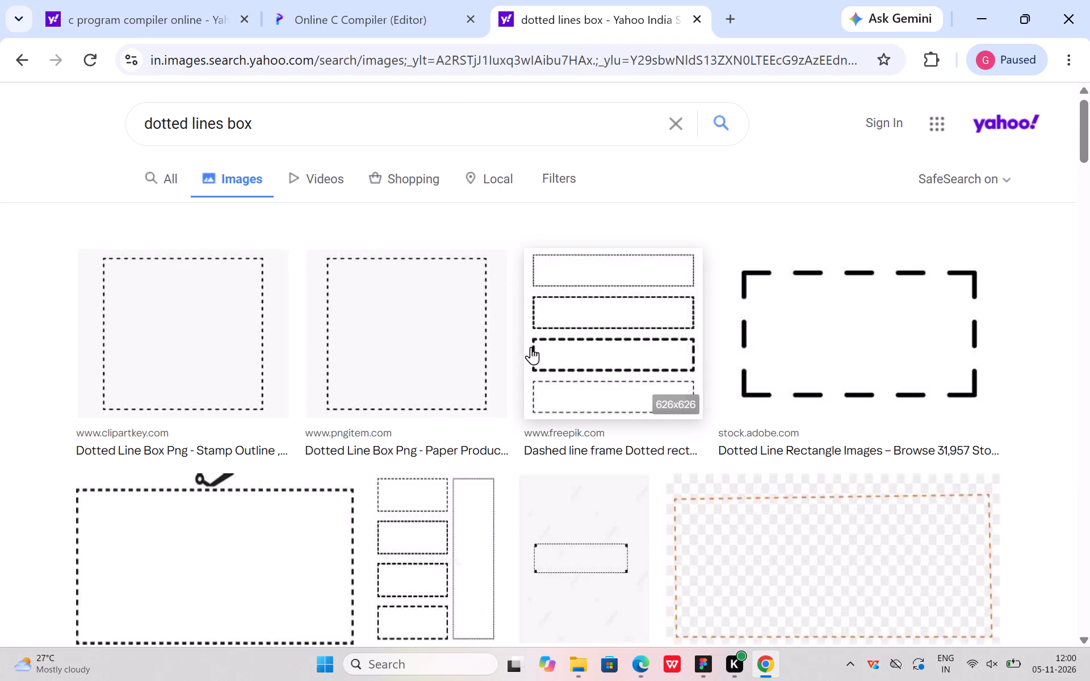
# Look through the image results for a dotted box, preview the nicepng.com Dotted Text Box image, and close the search tab.
pyautogui.scroll(-2, 559, 358)
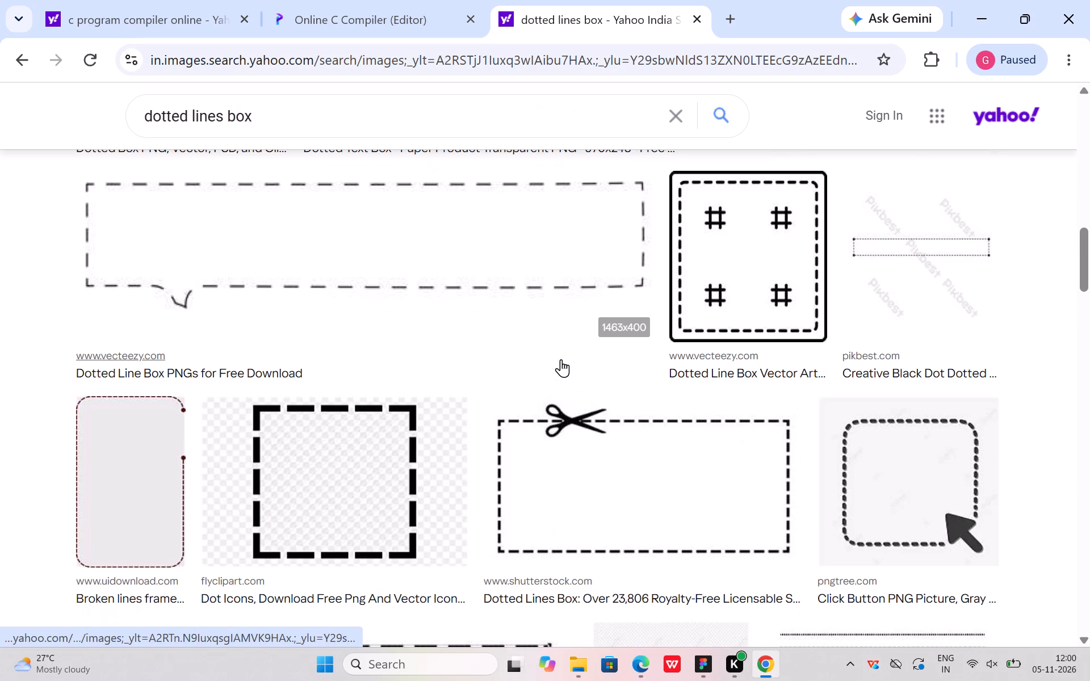
pyautogui.scroll(1, 562, 356)
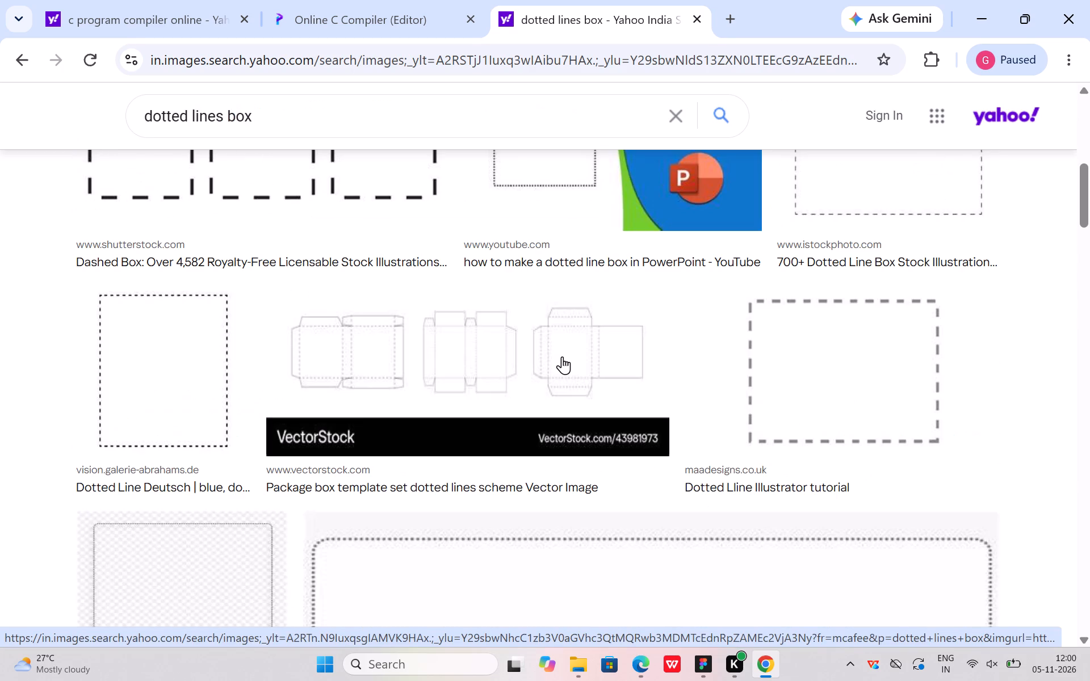
pyautogui.scroll(-4, 562, 356)
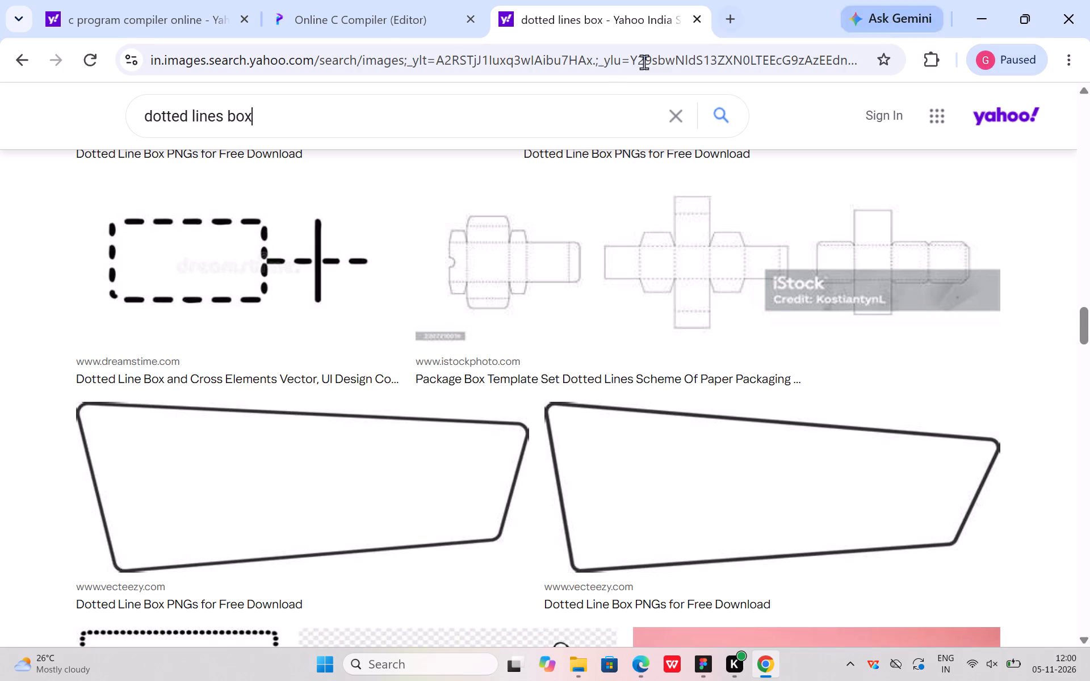
pyautogui.scroll(2, 480, 154)
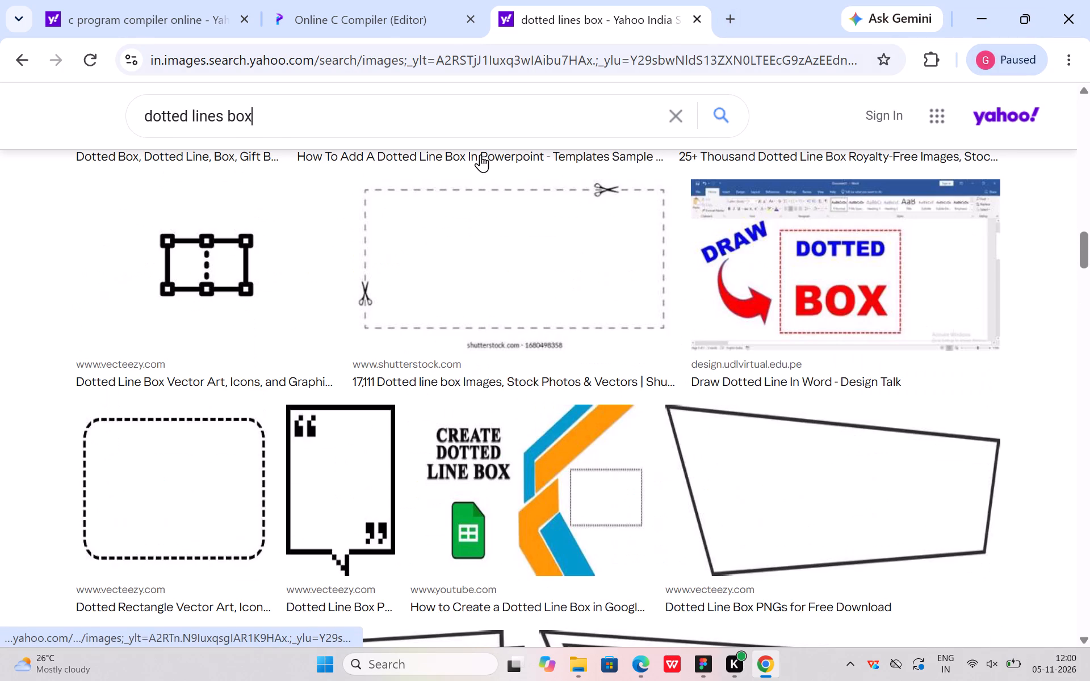
pyautogui.scroll(2, 480, 154)
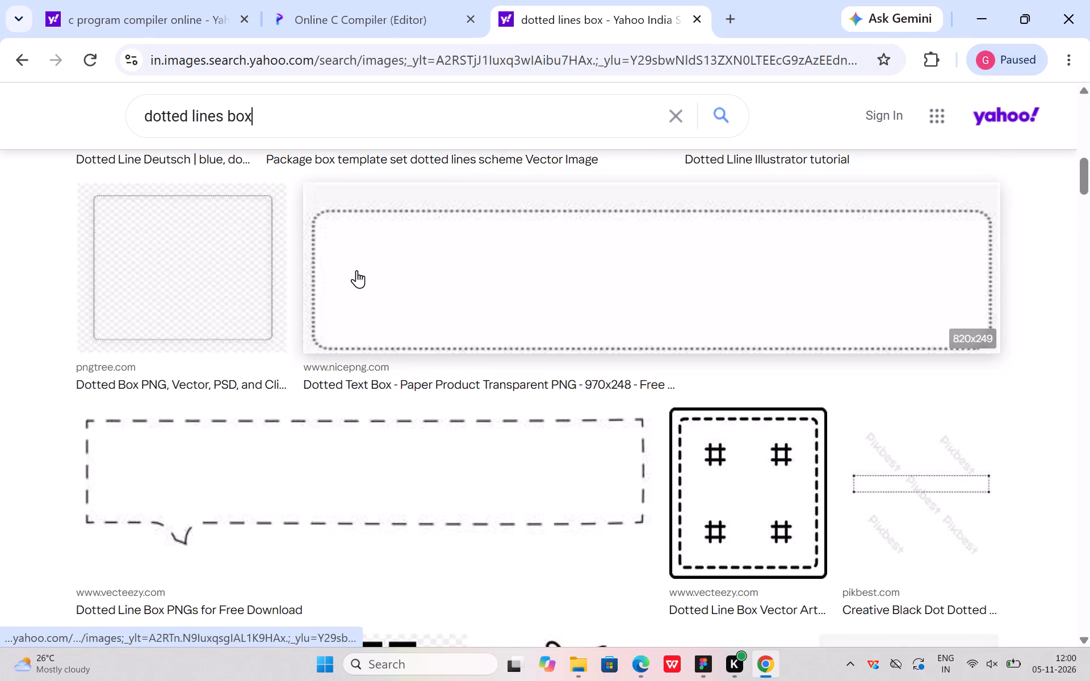
pyautogui.click(350, 245)
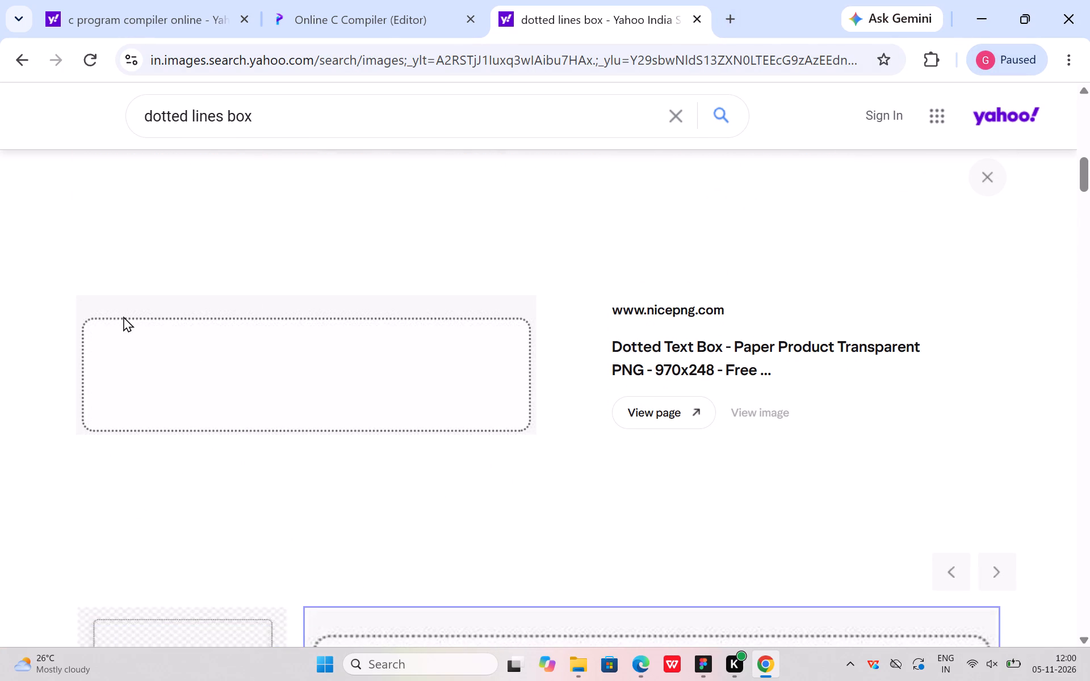
pyautogui.moveTo(91, 312); pyautogui.dragTo(188, 325)
pyautogui.click(701, 20)
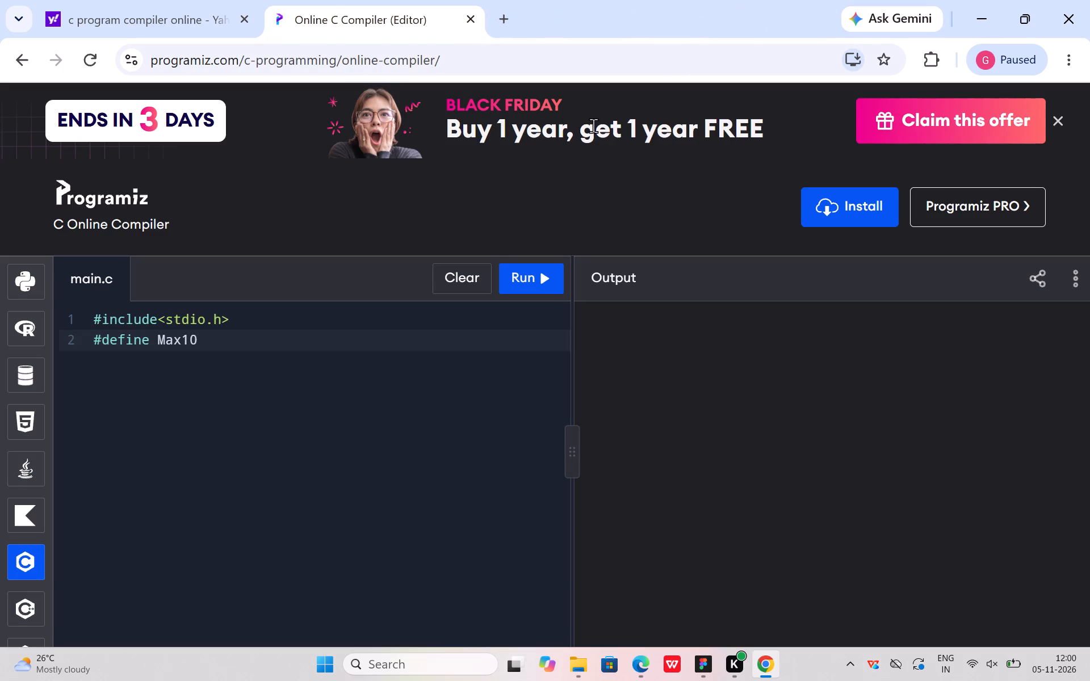
# Search the web in a new tab for "all svg icon" and open the All SVG Icons website.
pyautogui.click(504, 16)
pyautogui.click(502, 64)
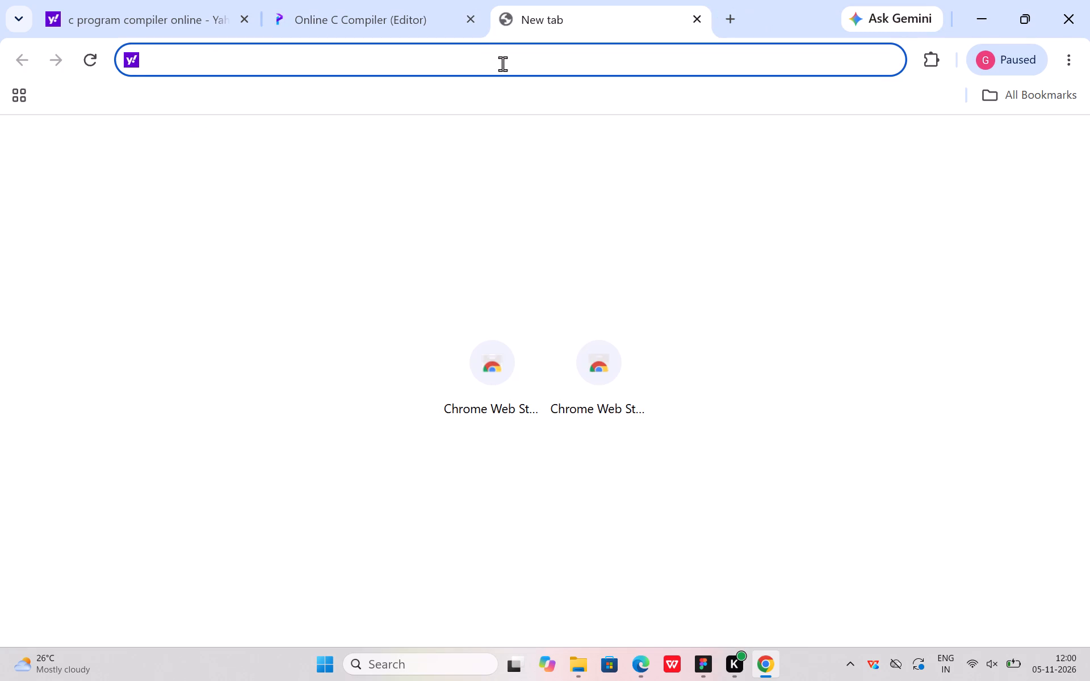
pyautogui.write('all svg')
pyautogui.press('space')
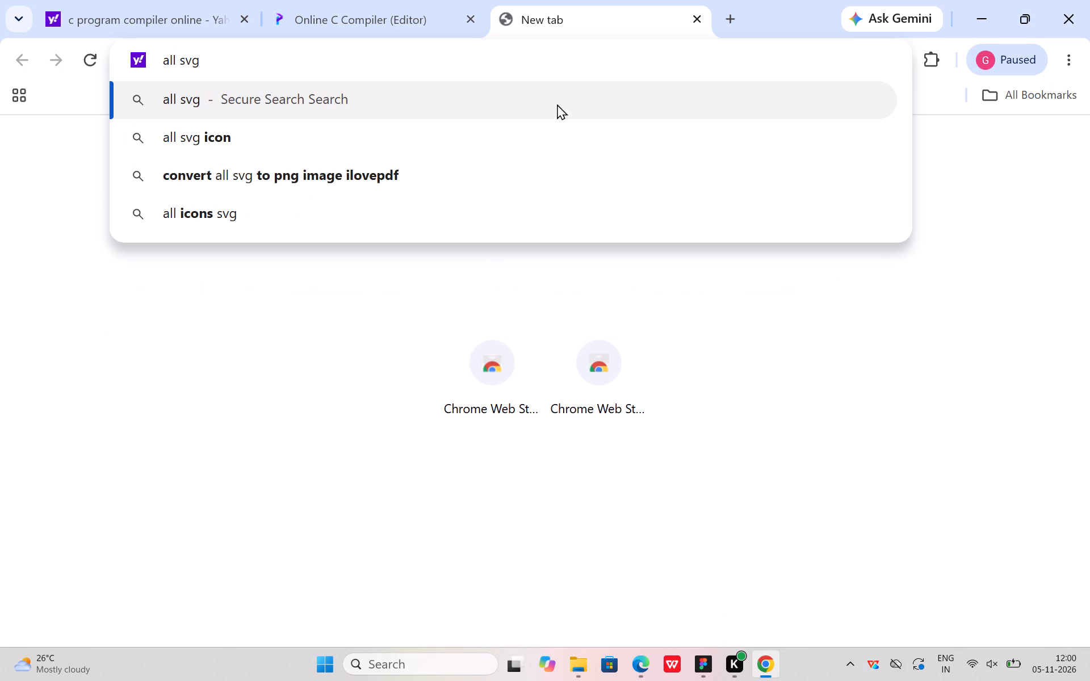
pyautogui.click(378, 128)
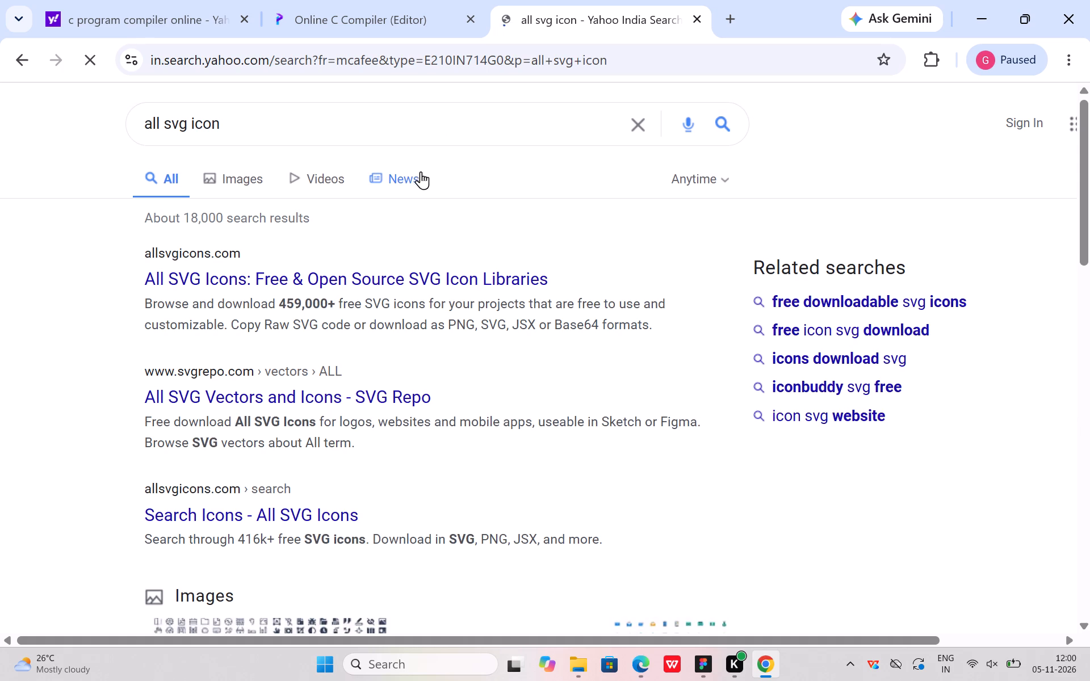
pyautogui.click(387, 280)
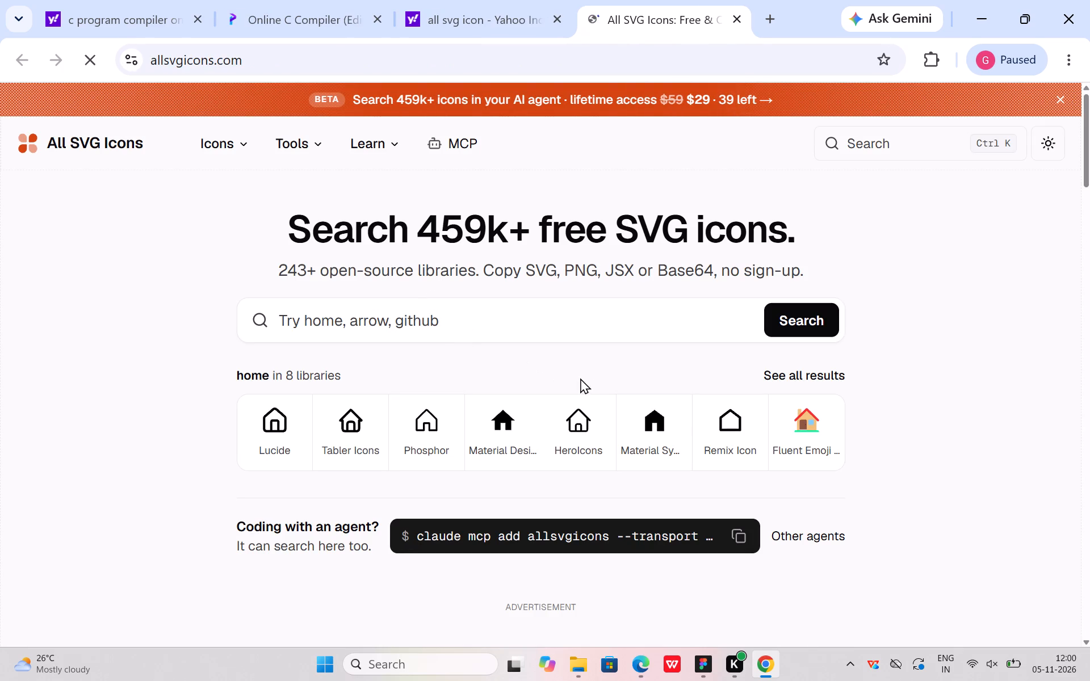
# Search the All SVG Icons library for "dotted lines rectangle box".
pyautogui.click(826, 322)
pyautogui.click(428, 414)
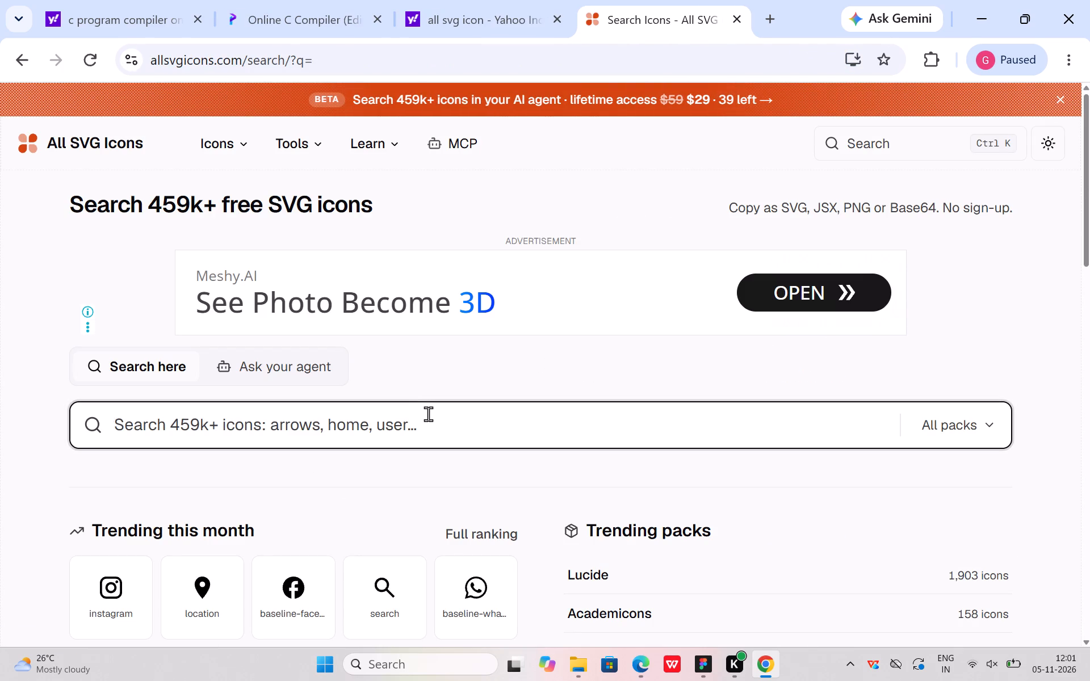
pyautogui.press('d')
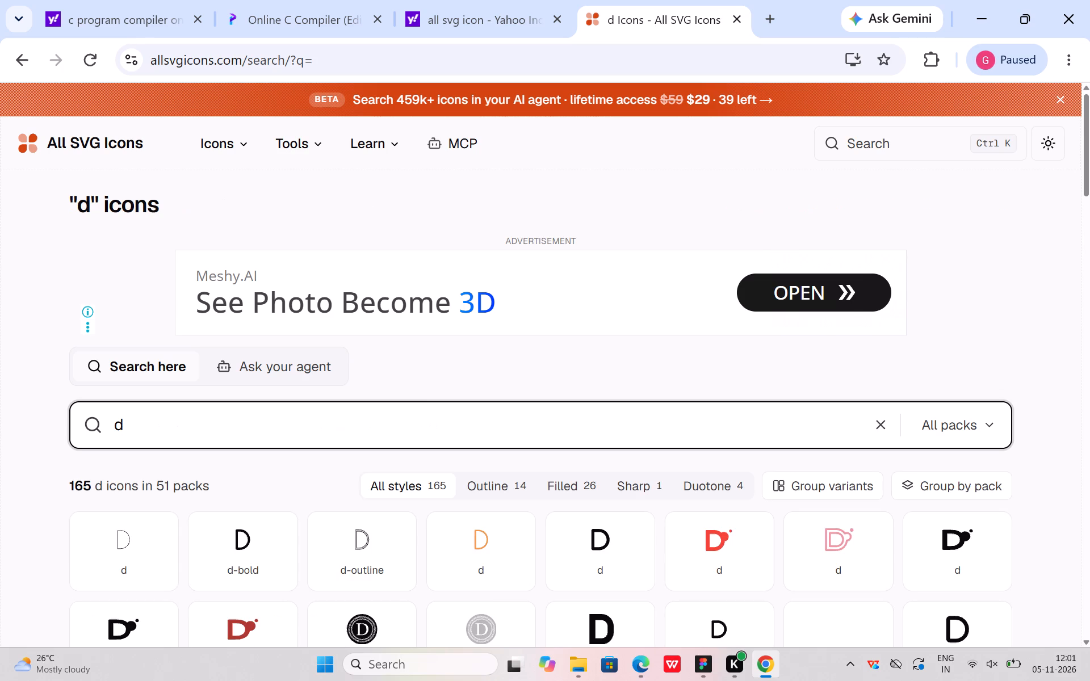
pyautogui.write('otted l')
pyautogui.write('ines')
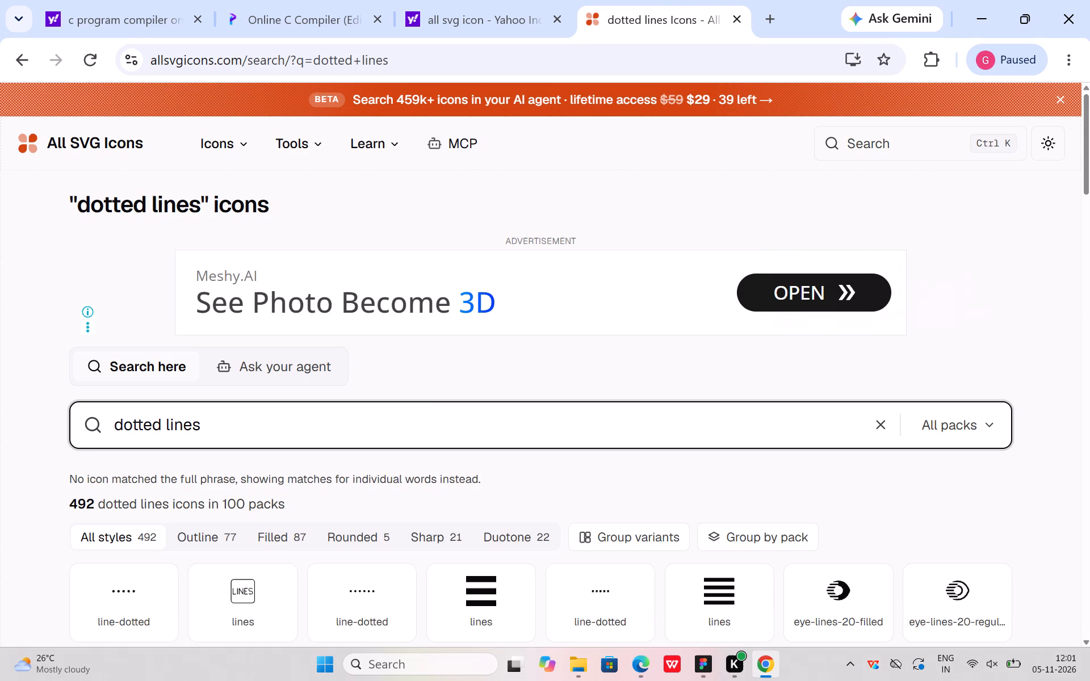
pyautogui.press('space')
pyautogui.write('b')
pyautogui.press('BackSpace')
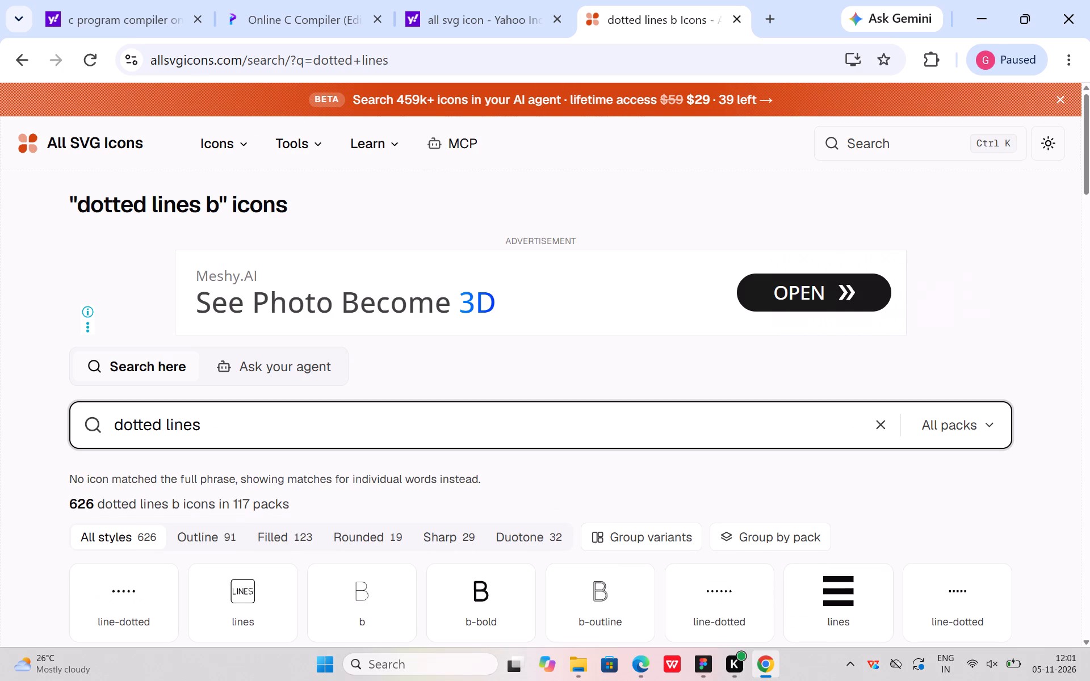
pyautogui.write('recta')
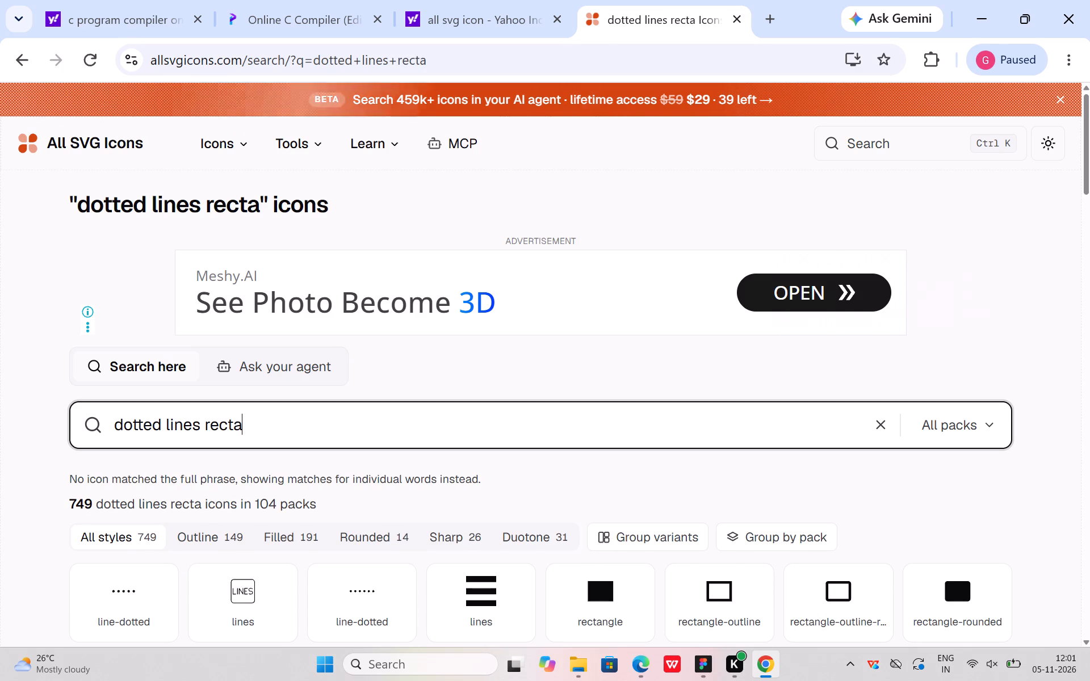
pyautogui.write('ngle')
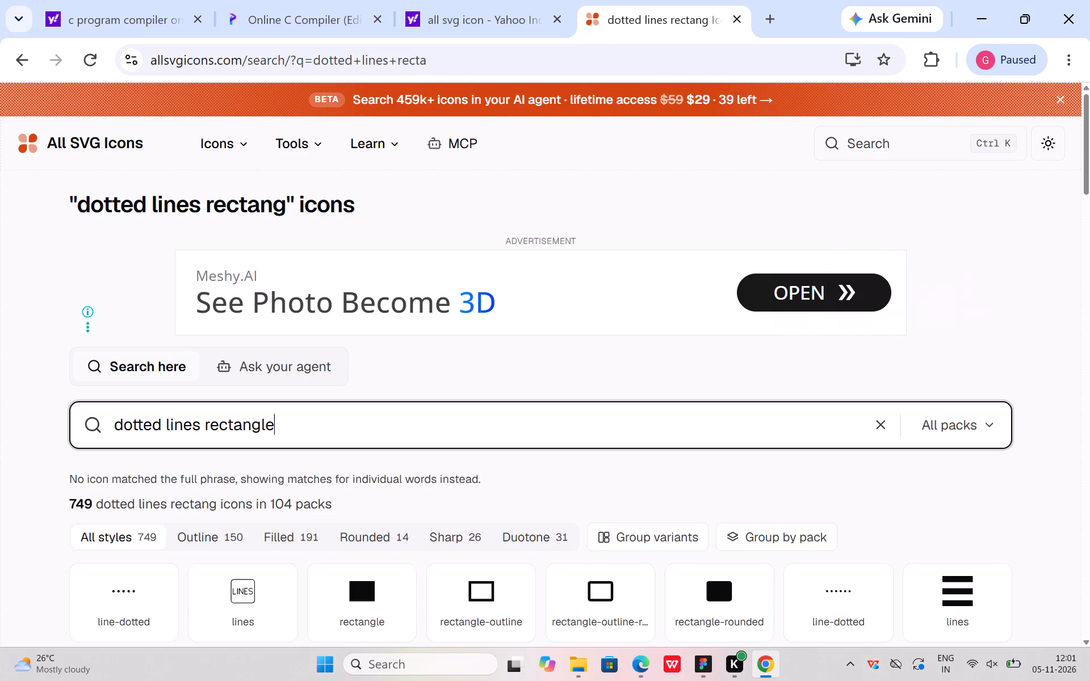
pyautogui.press('space')
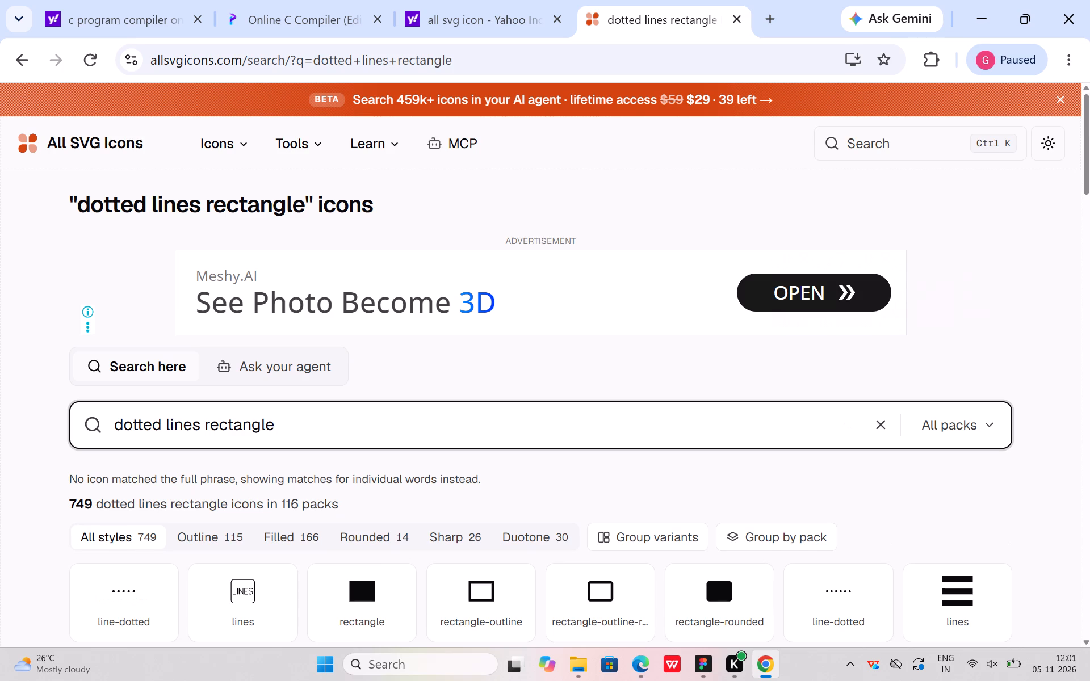
pyautogui.write('box')
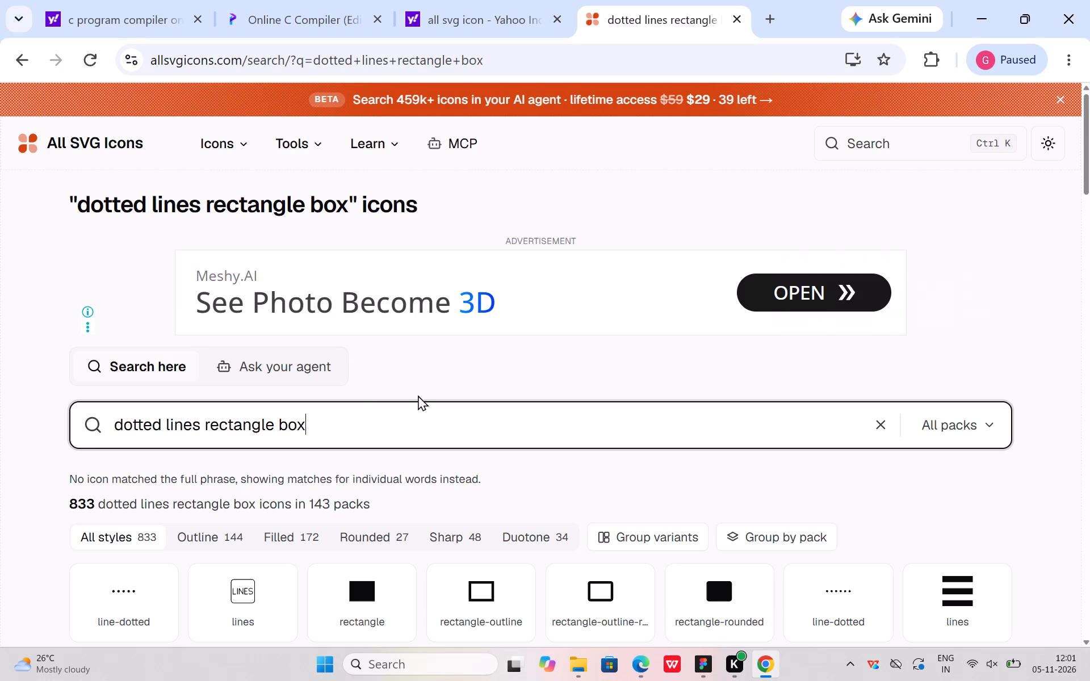
# Look through the icon results for a dotted rectangle, and close Chrome to return to the Figma design.
pyautogui.scroll(-1, 404, 539)
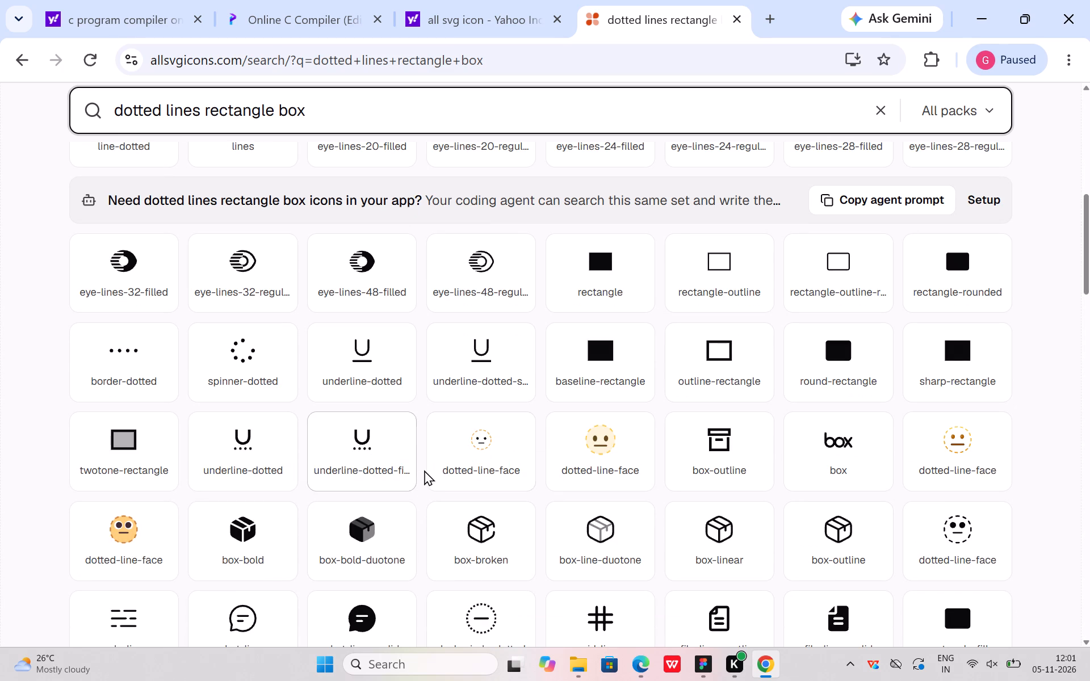
pyautogui.scroll(-1, 613, 417)
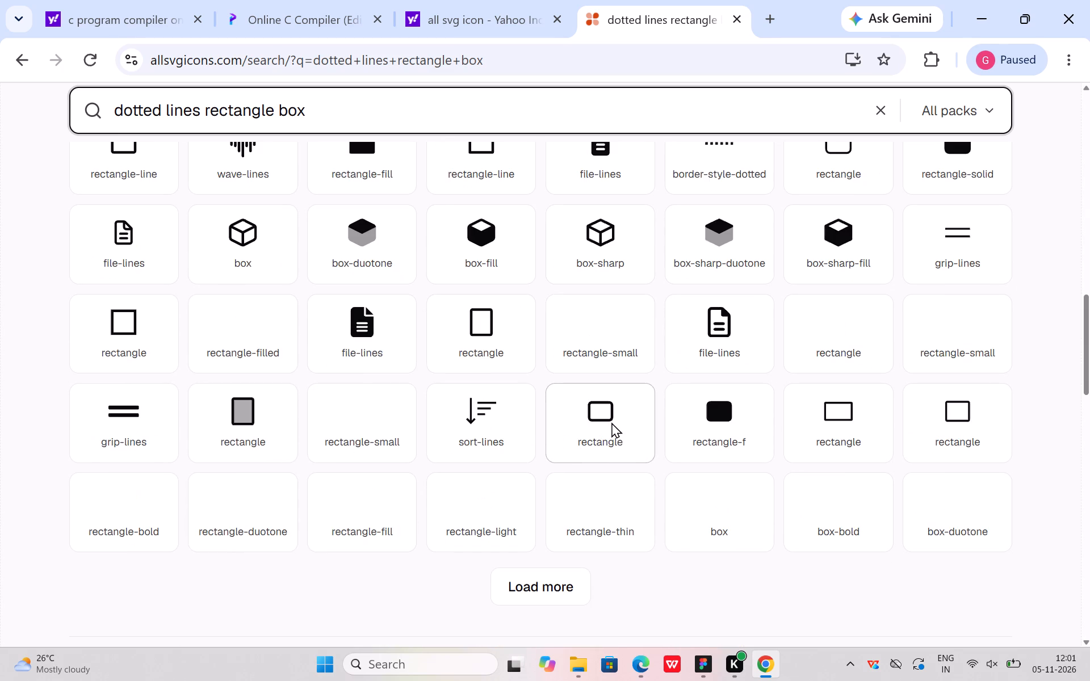
pyautogui.scroll(-1, 611, 422)
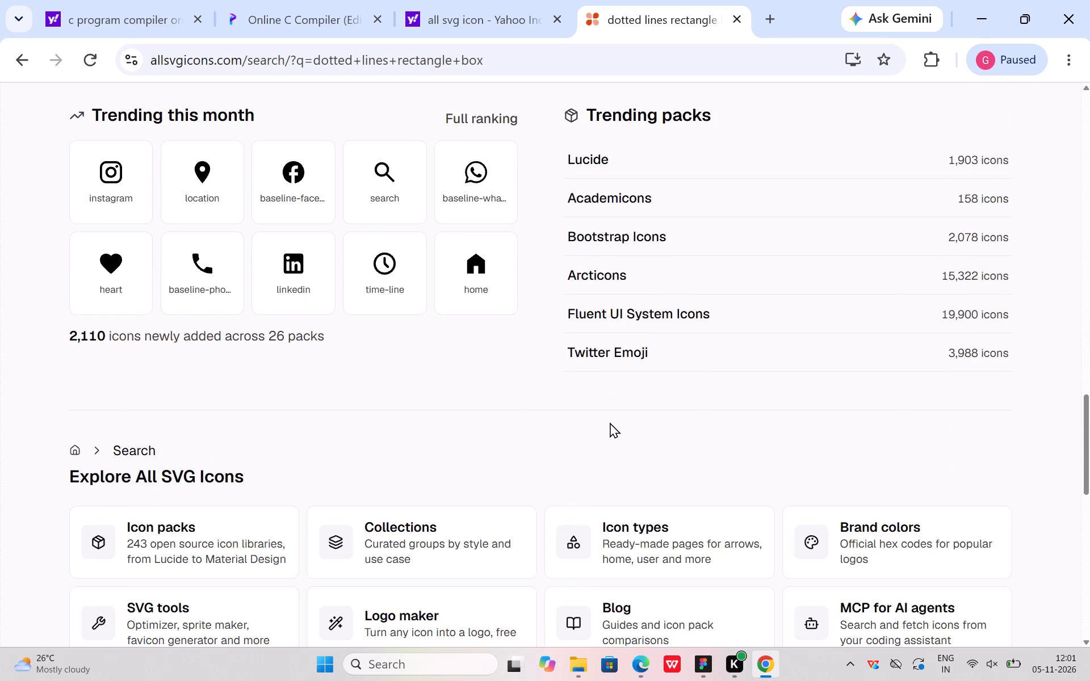
pyautogui.scroll(6, 610, 422)
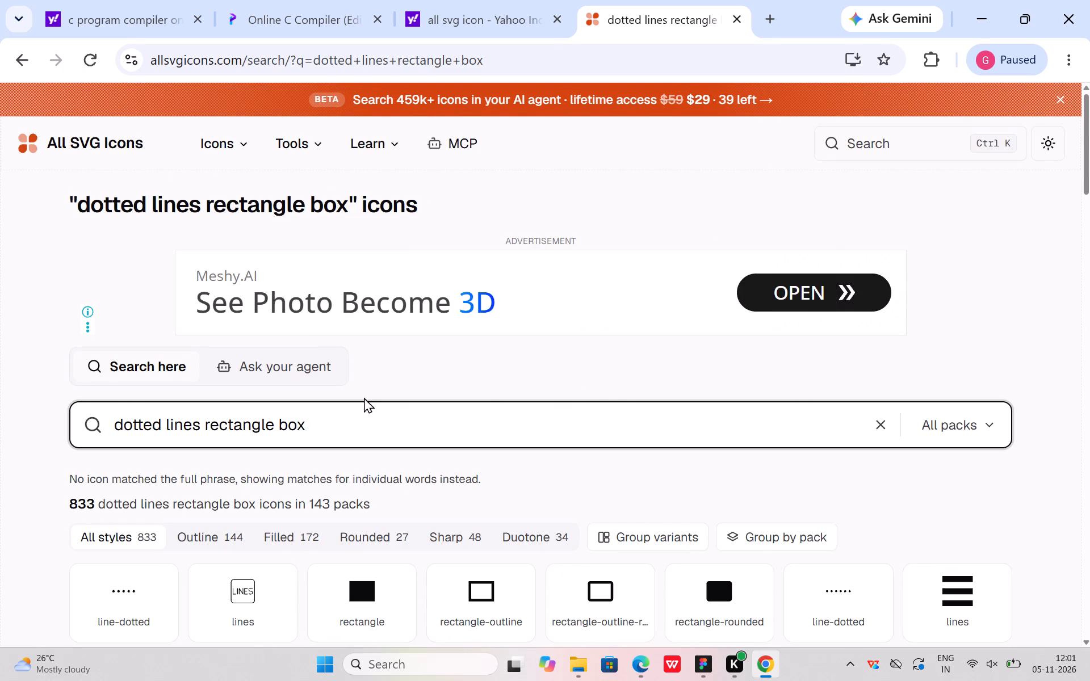
pyautogui.click(1089, 15)
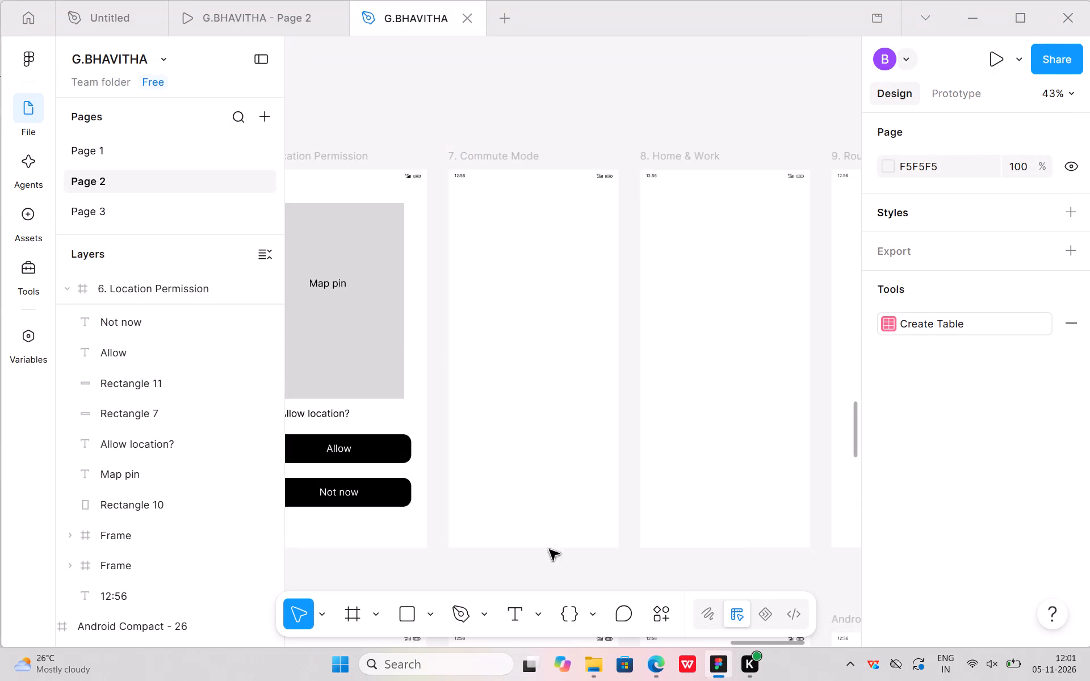
# Check the Commute Mode wireframe in the Intelligent Route Planner PDF in Edge, and return to the Figma design.
pyautogui.click(659, 613)
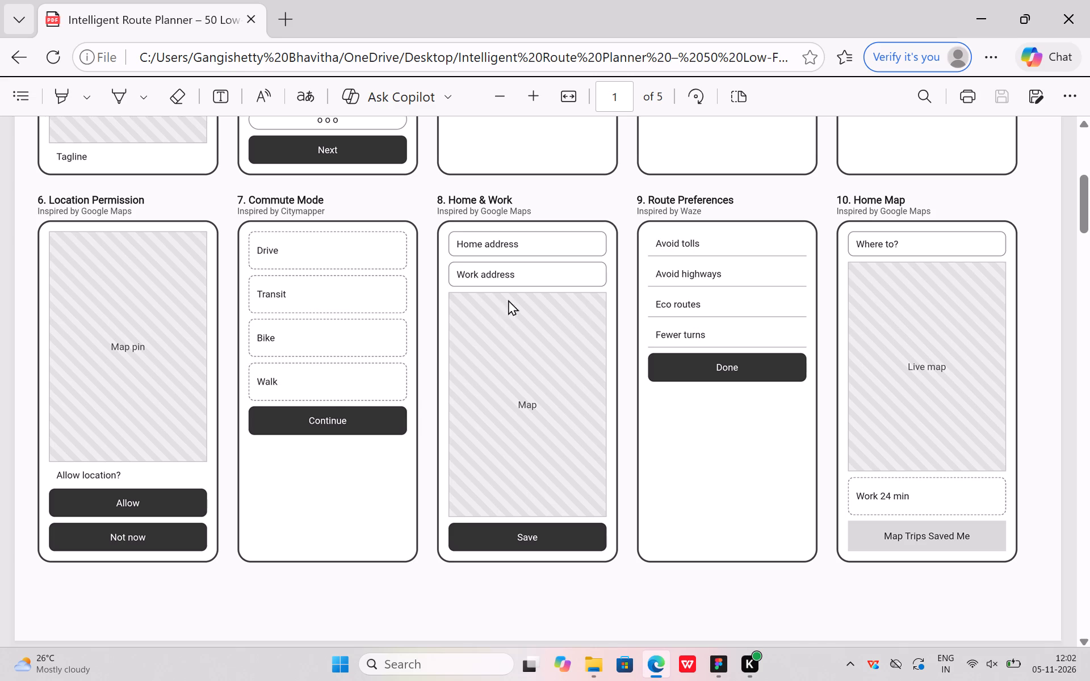
pyautogui.click(698, 616)
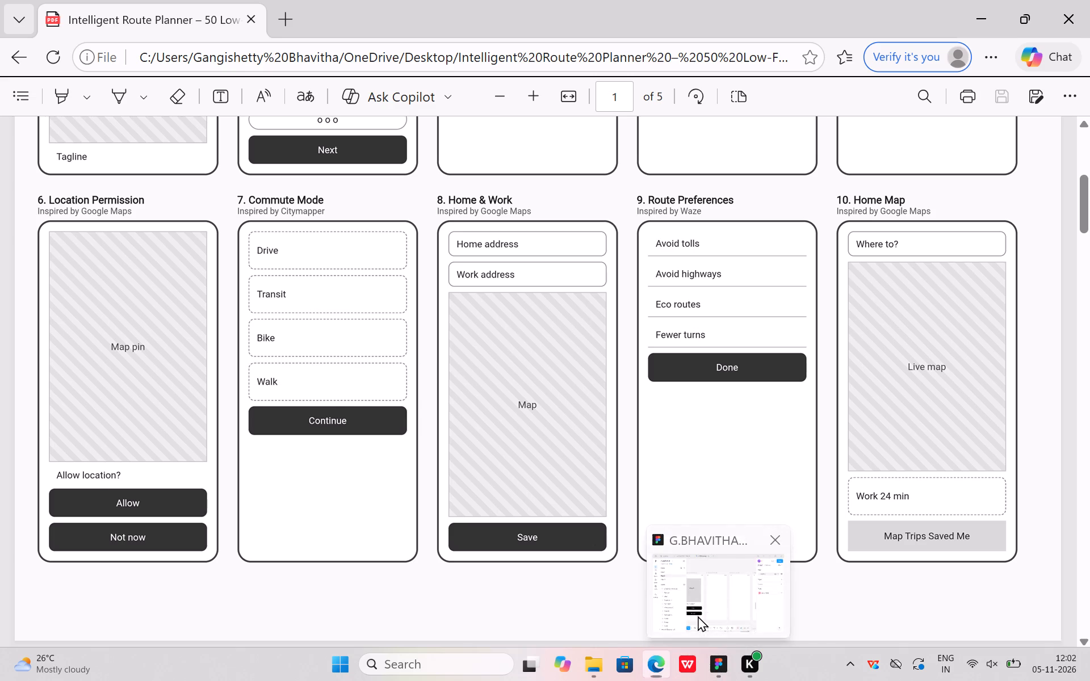
# Preview the Page 2 prototype frame by frame up to frame 7, and return to the design in the editor.
pyautogui.click(1000, 62)
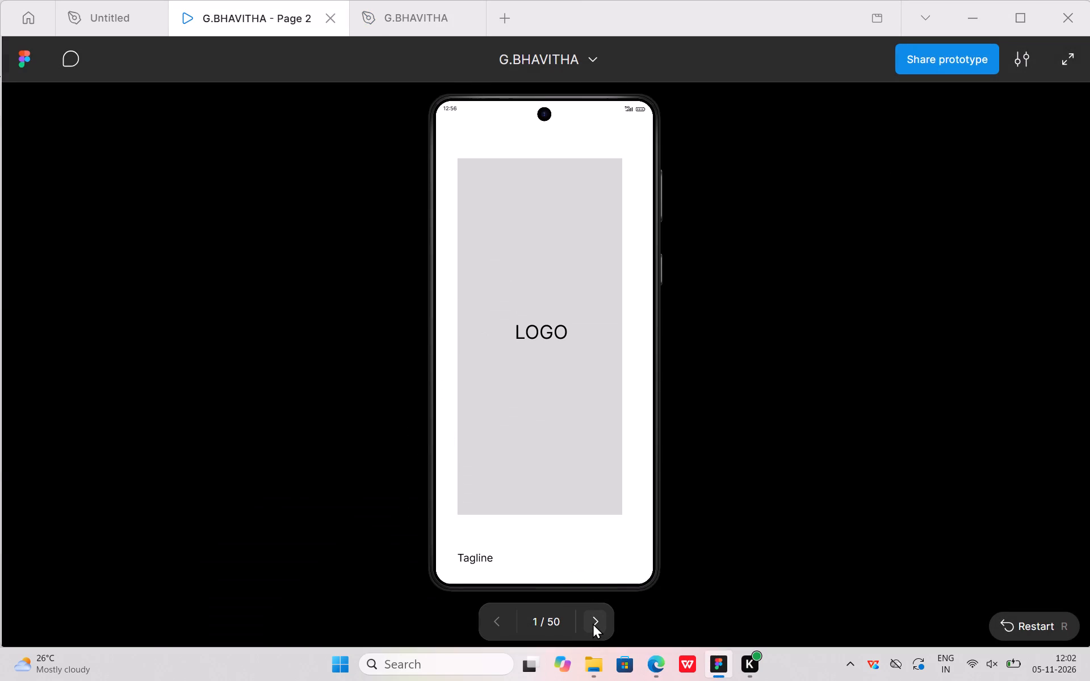
pyautogui.click(593, 623)
pyautogui.click(593, 623)
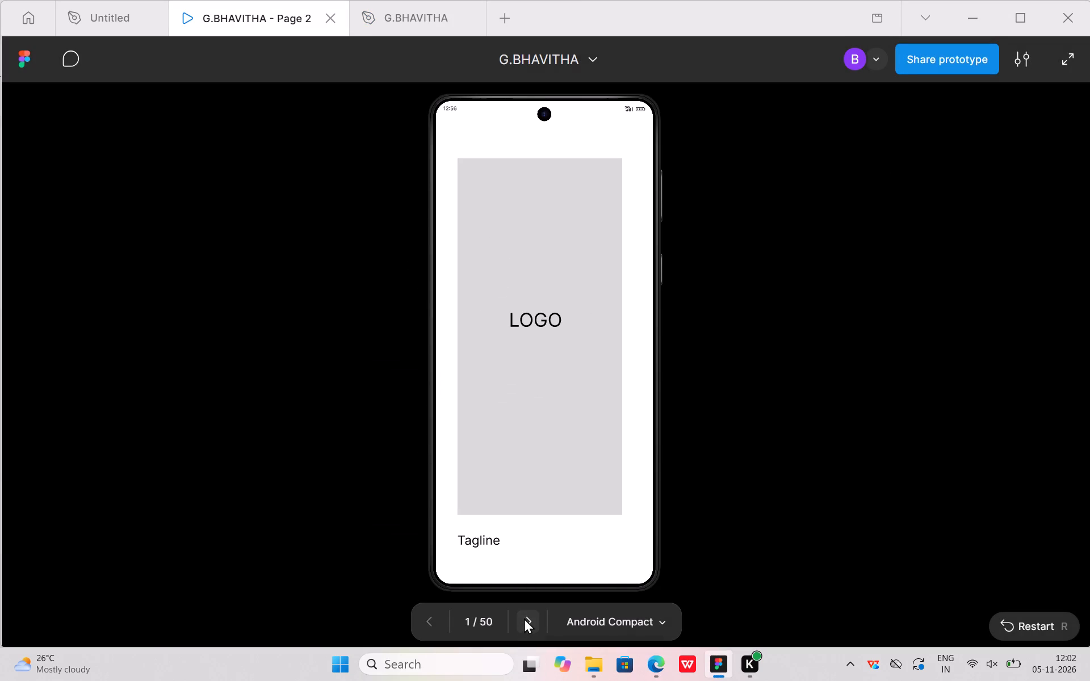
pyautogui.click(526, 617)
pyautogui.click(526, 617)
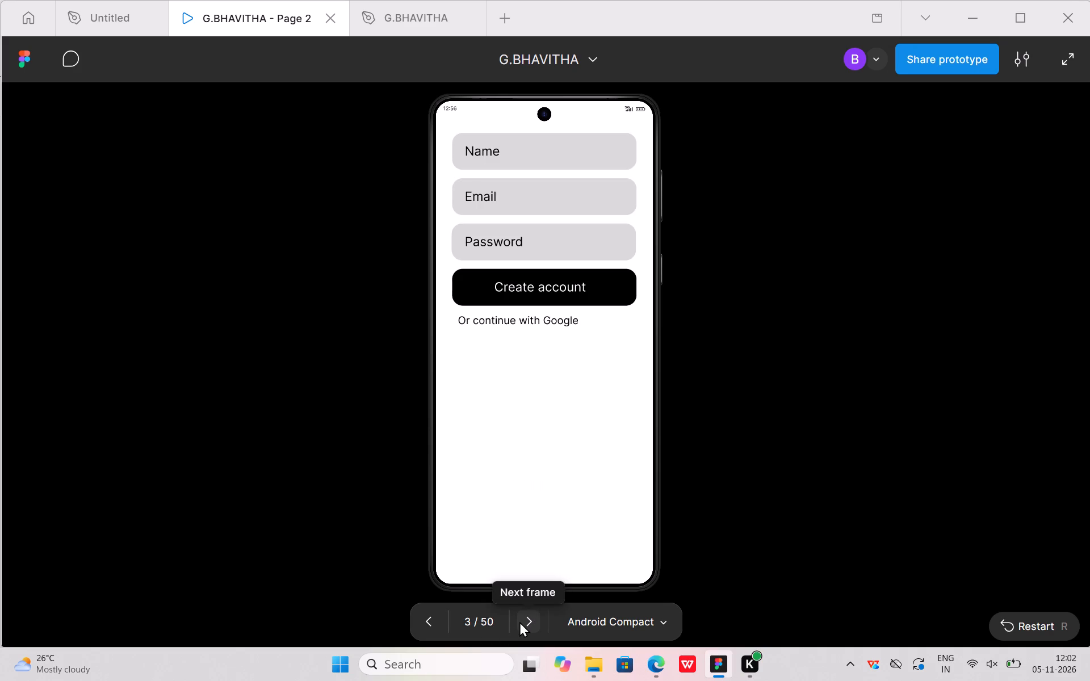
pyautogui.click(523, 621)
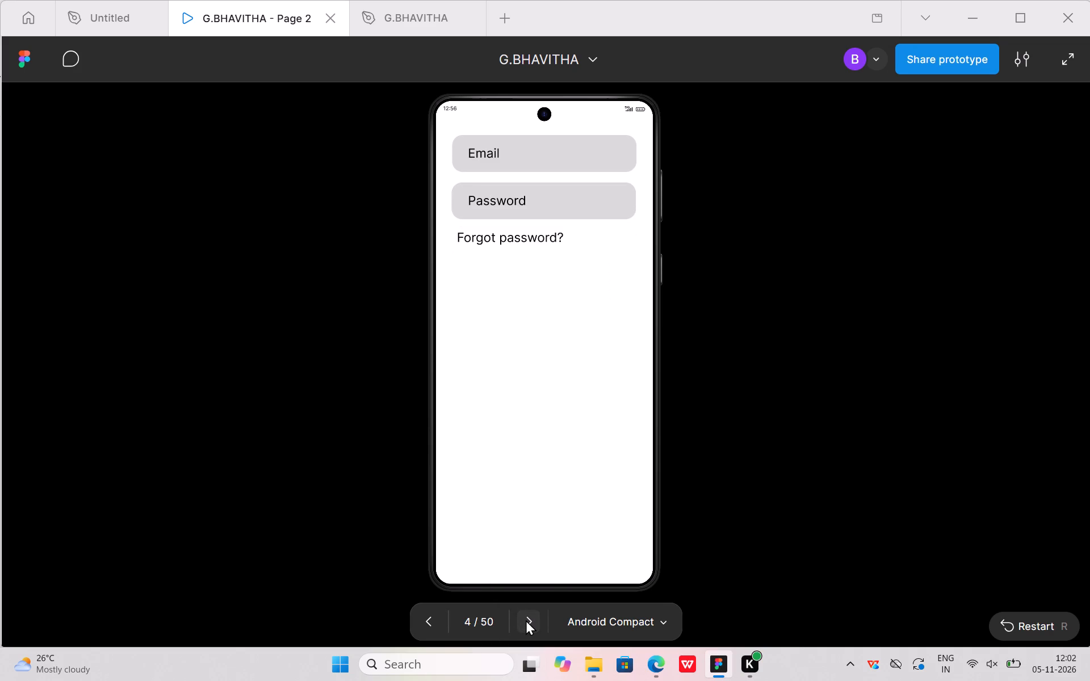
pyautogui.click(526, 620)
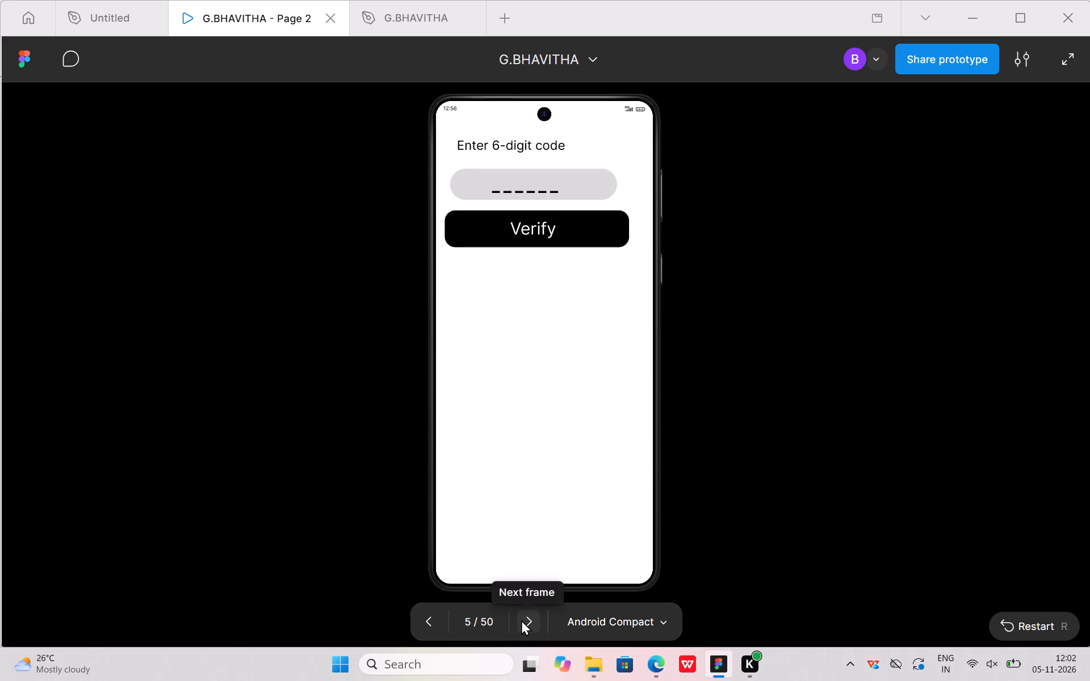
pyautogui.click(521, 620)
pyautogui.click(522, 618)
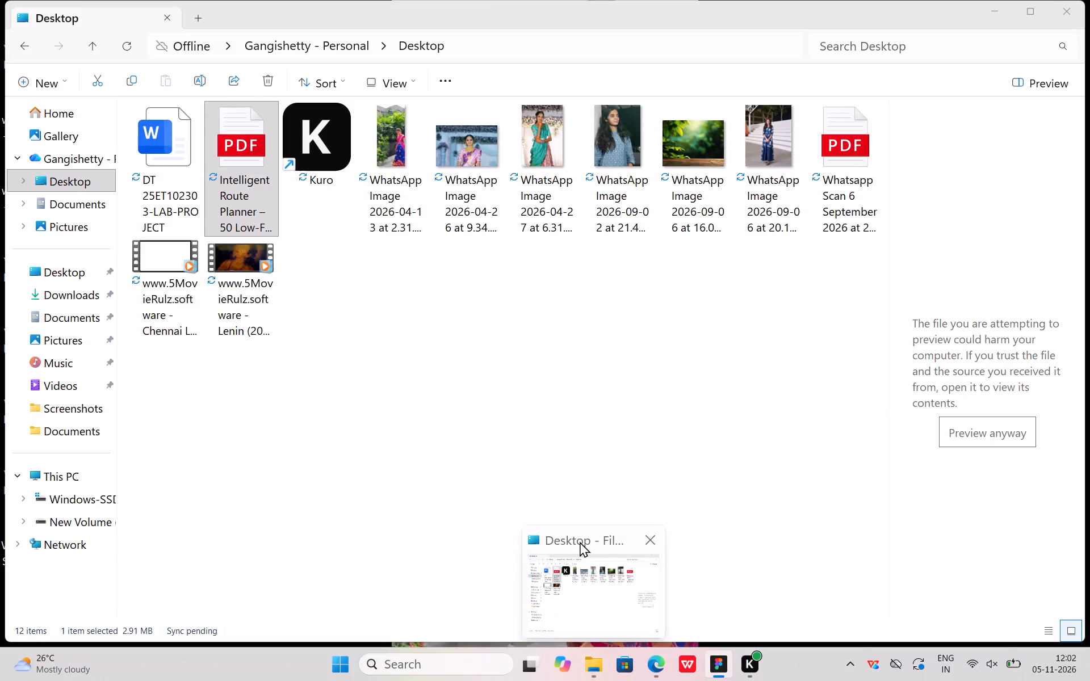
pyautogui.click(563, 54)
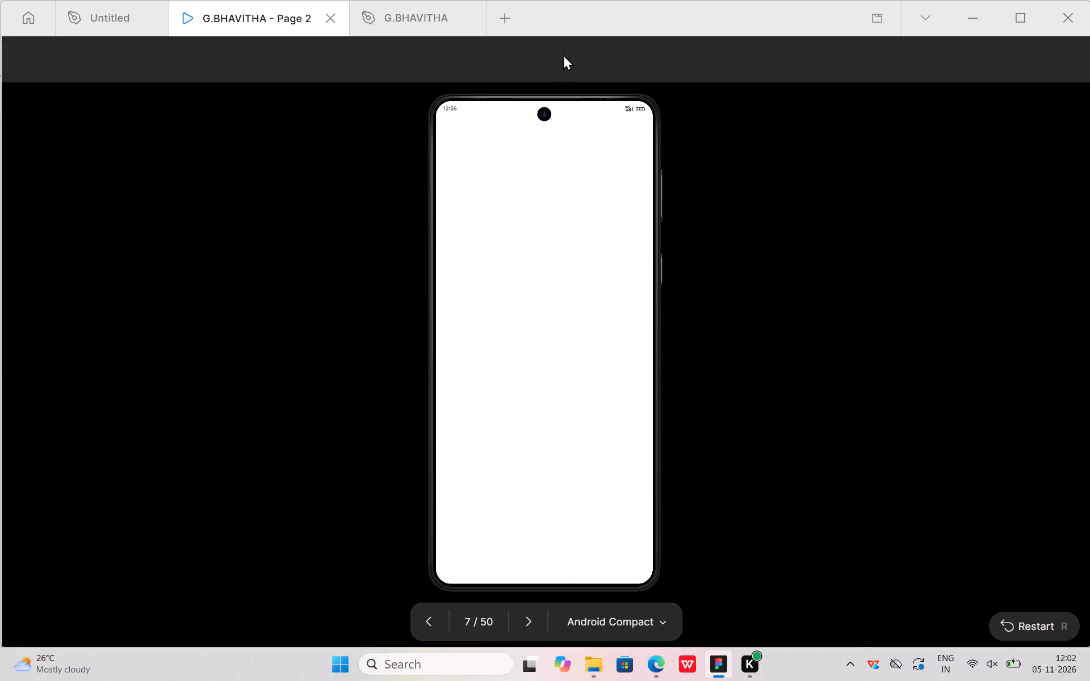
pyautogui.click(592, 60)
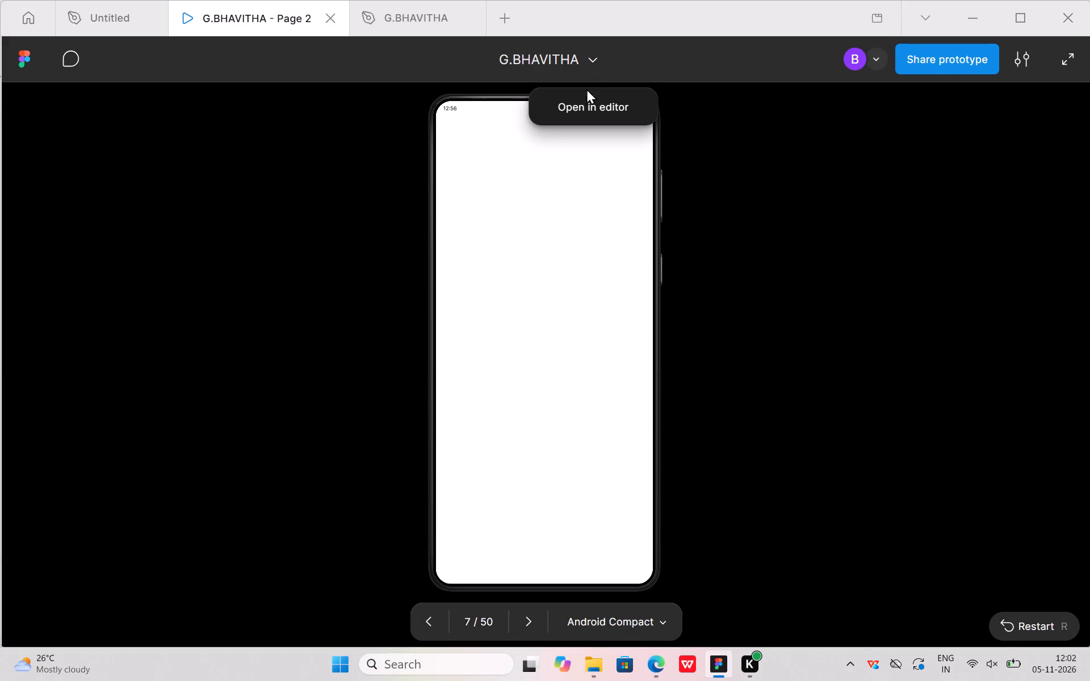
pyautogui.click(585, 99)
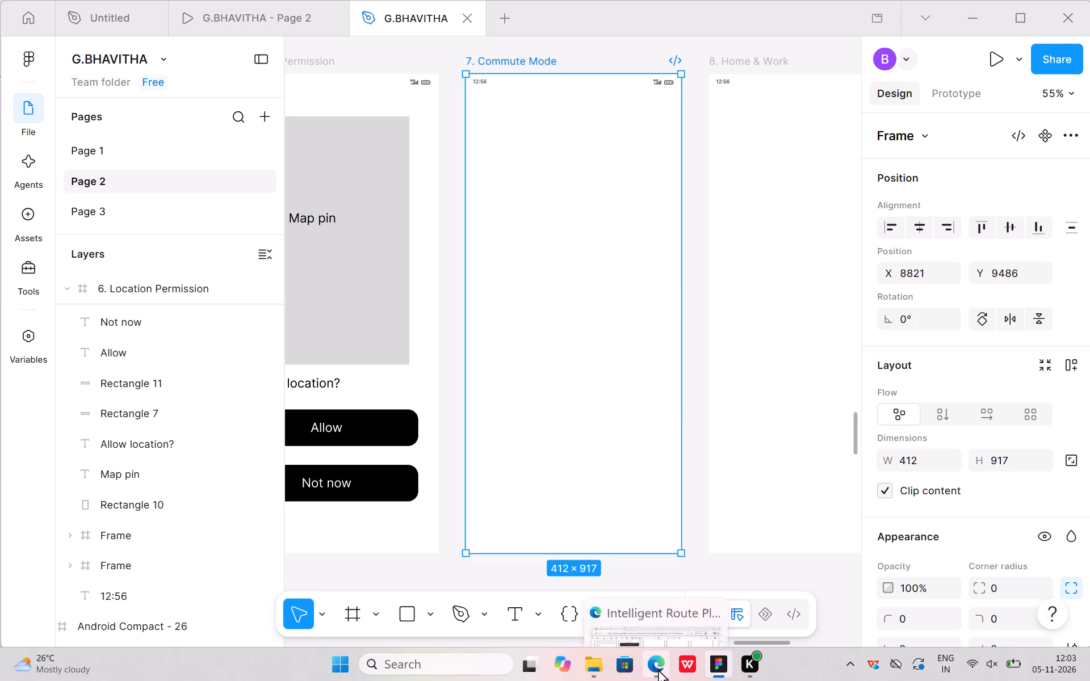
# Duplicate the black Allow button rectangle from Location Permission into the top of the Commute Mode frame at X 31, Y 73.
pyautogui.moveTo(697, 393); pyautogui.dragTo(819, 434, button='middle')
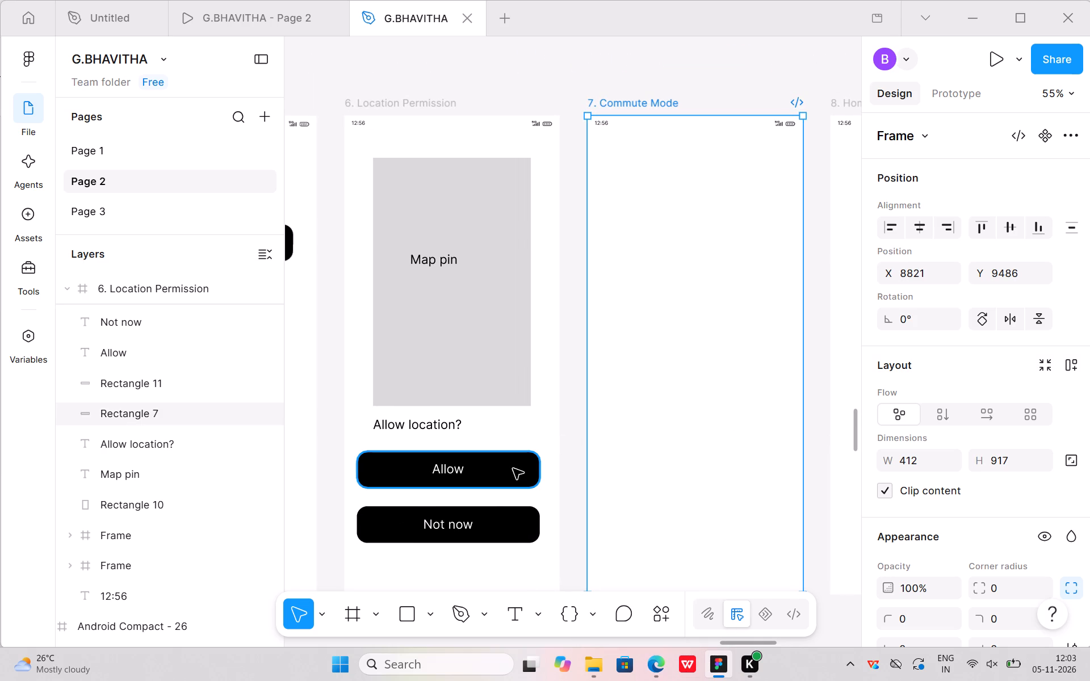
pyautogui.keyDown('alt'); pyautogui.moveTo(513, 469); pyautogui.dragTo(584, 382); pyautogui.keyUp('alt')
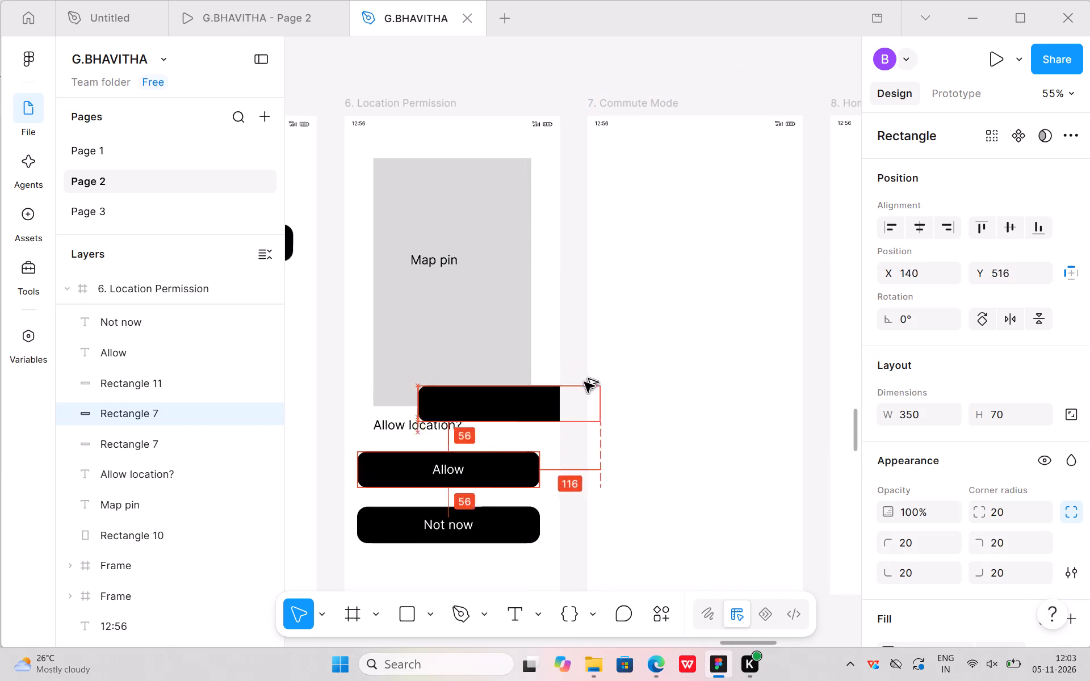
pyautogui.keyDown('alt'); pyautogui.moveTo(584, 382); pyautogui.dragTo(761, 171); pyautogui.keyUp('alt')
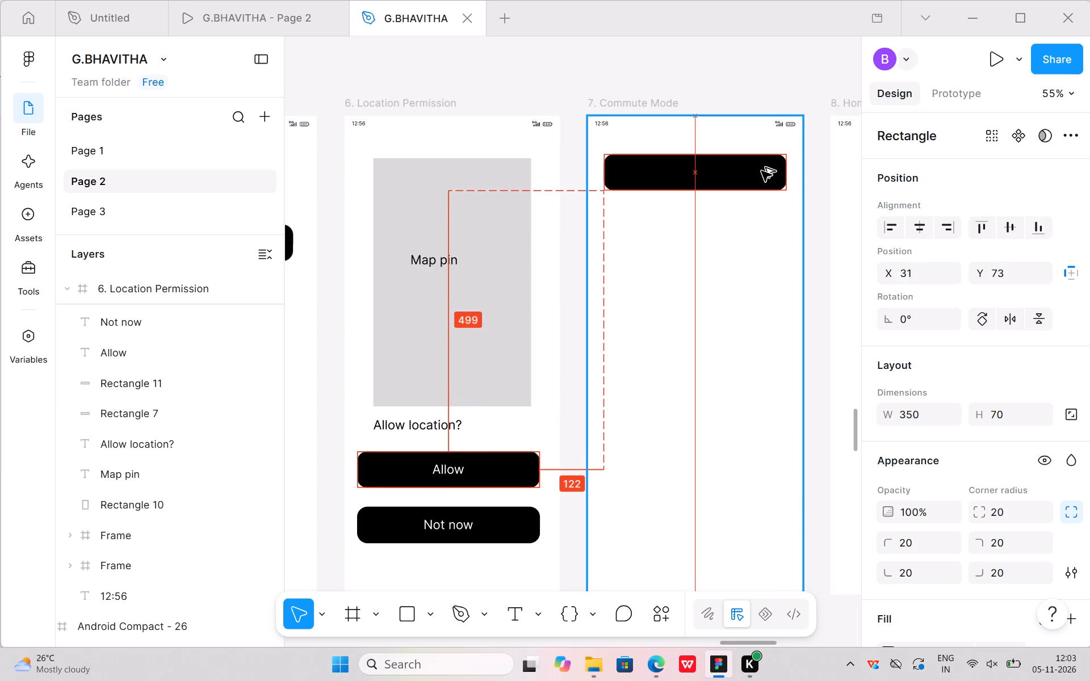
pyautogui.keyDown('alt'); pyautogui.moveTo(761, 171); pyautogui.dragTo(758, 171); pyautogui.keyUp('alt')
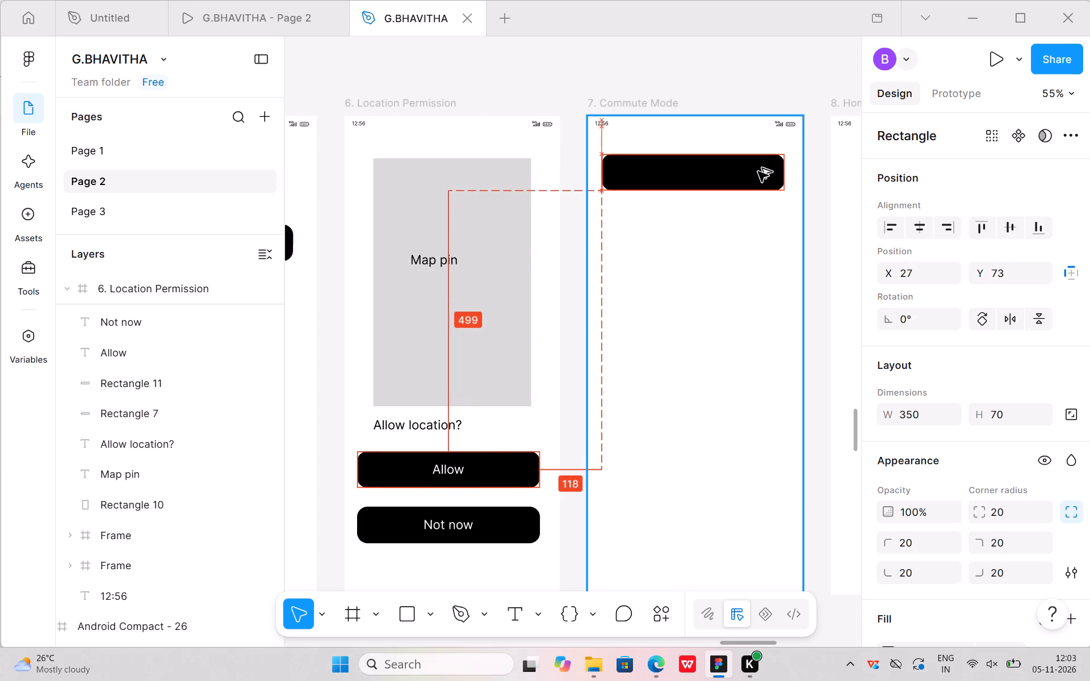
pyautogui.keyDown('alt'); pyautogui.moveTo(758, 171); pyautogui.dragTo(761, 171); pyautogui.keyUp('alt')
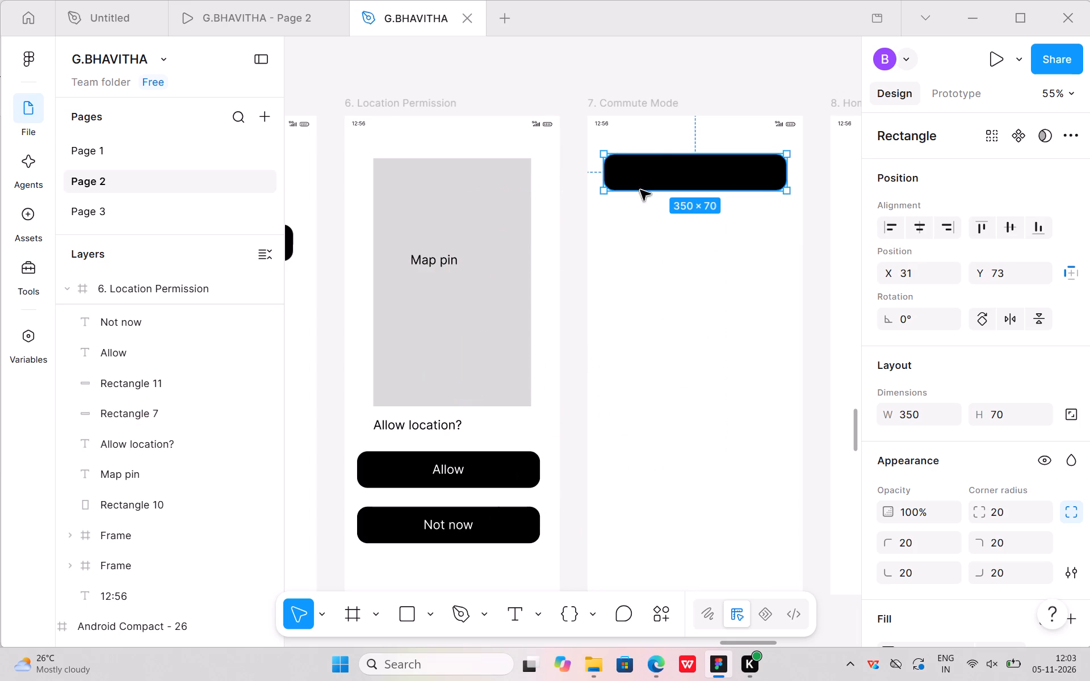
# Duplicate the black rectangle twice down the Commute Mode frame, placing the second at about Y 192 and the third at about Y 299.
pyautogui.moveTo(664, 179); pyautogui.dragTo(669, 239)
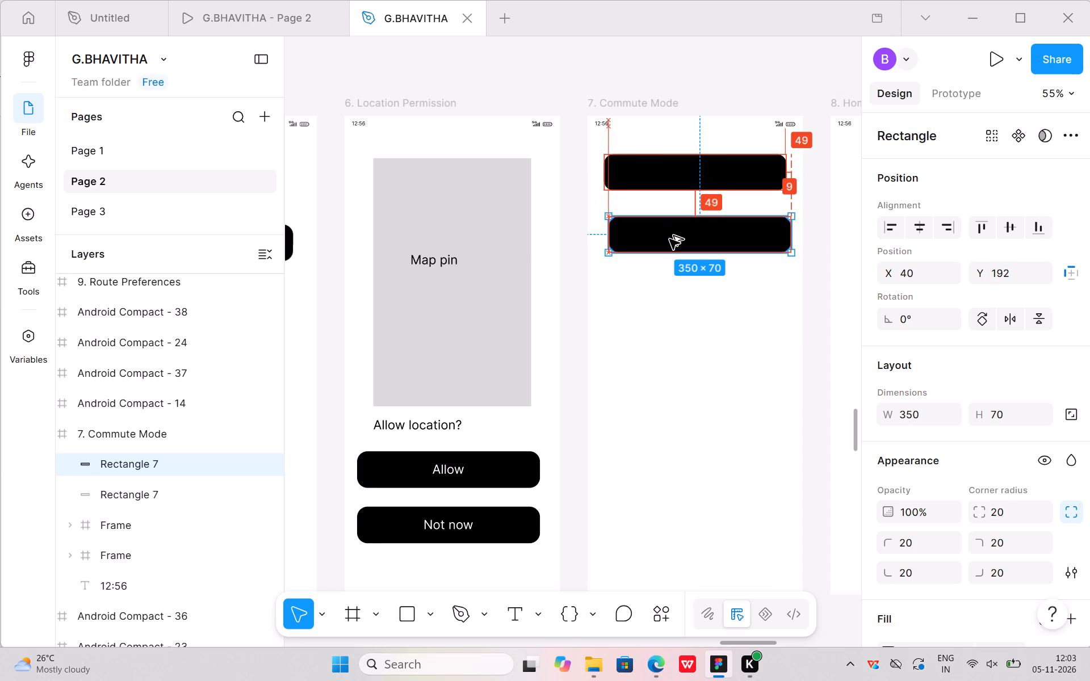
pyautogui.moveTo(669, 239); pyautogui.dragTo(663, 238)
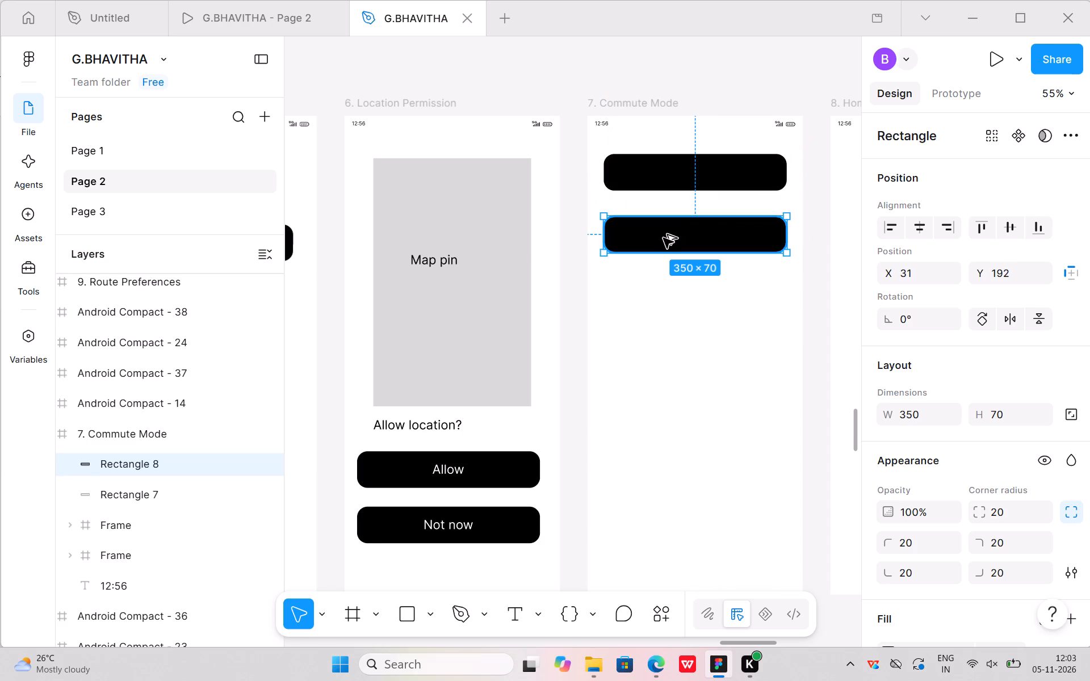
pyautogui.keyDown('alt'); pyautogui.moveTo(672, 232); pyautogui.dragTo(676, 238); pyautogui.keyUp('alt')
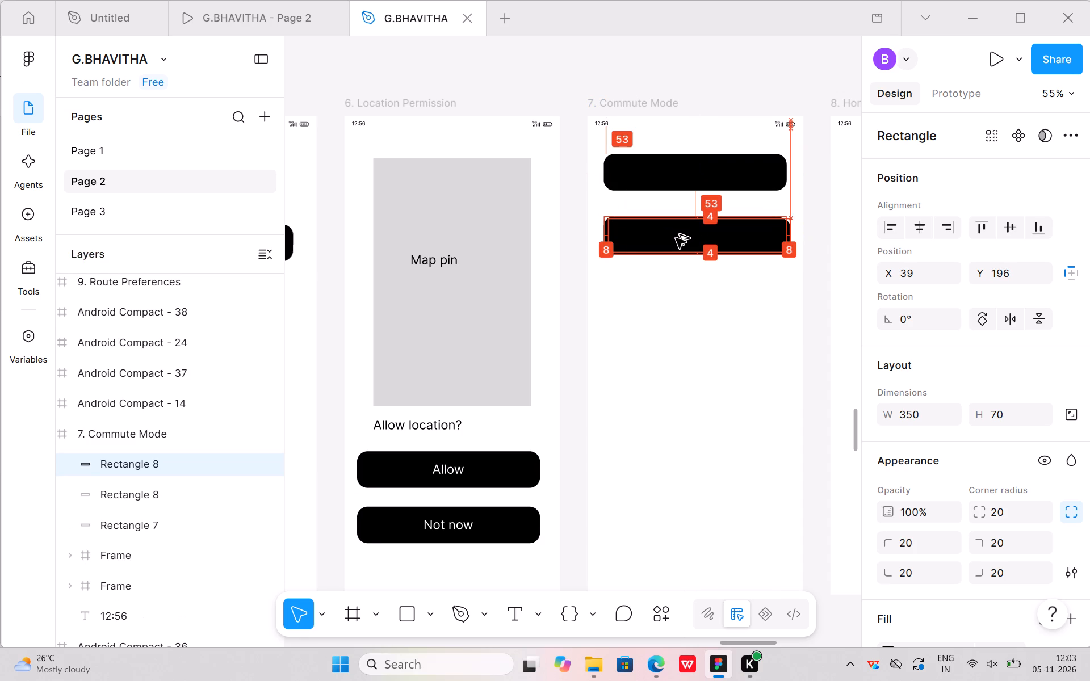
pyautogui.keyDown('alt'); pyautogui.moveTo(676, 238); pyautogui.dragTo(673, 300); pyautogui.keyUp('alt')
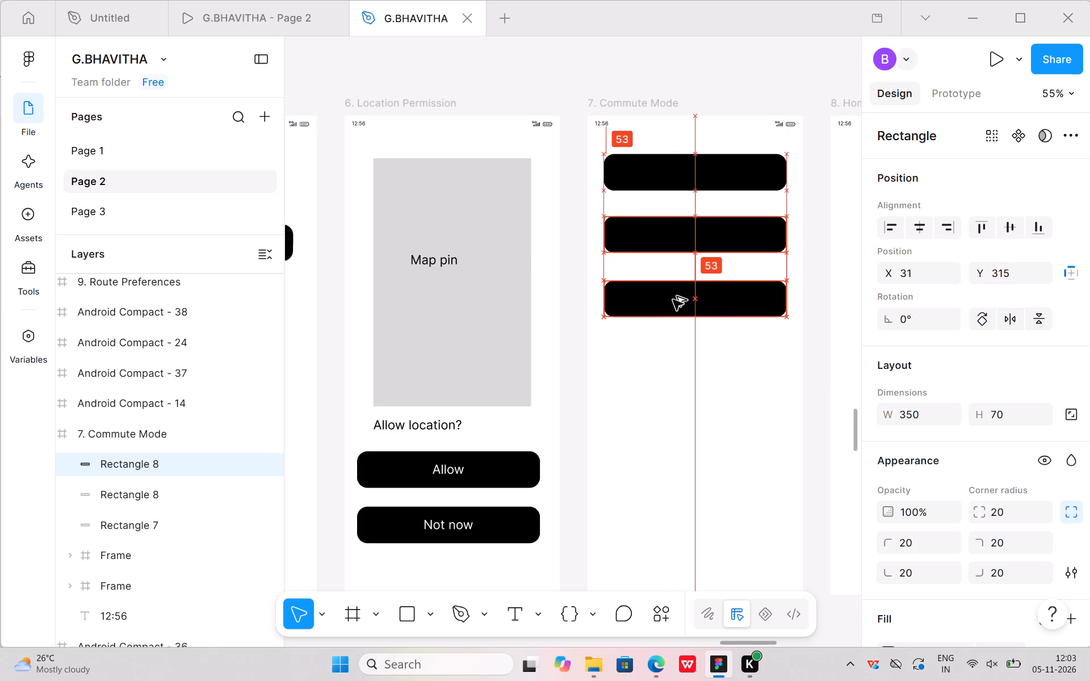
pyautogui.keyDown('alt'); pyautogui.moveTo(673, 300); pyautogui.dragTo(673, 300); pyautogui.keyUp('alt')
pyautogui.click(669, 233)
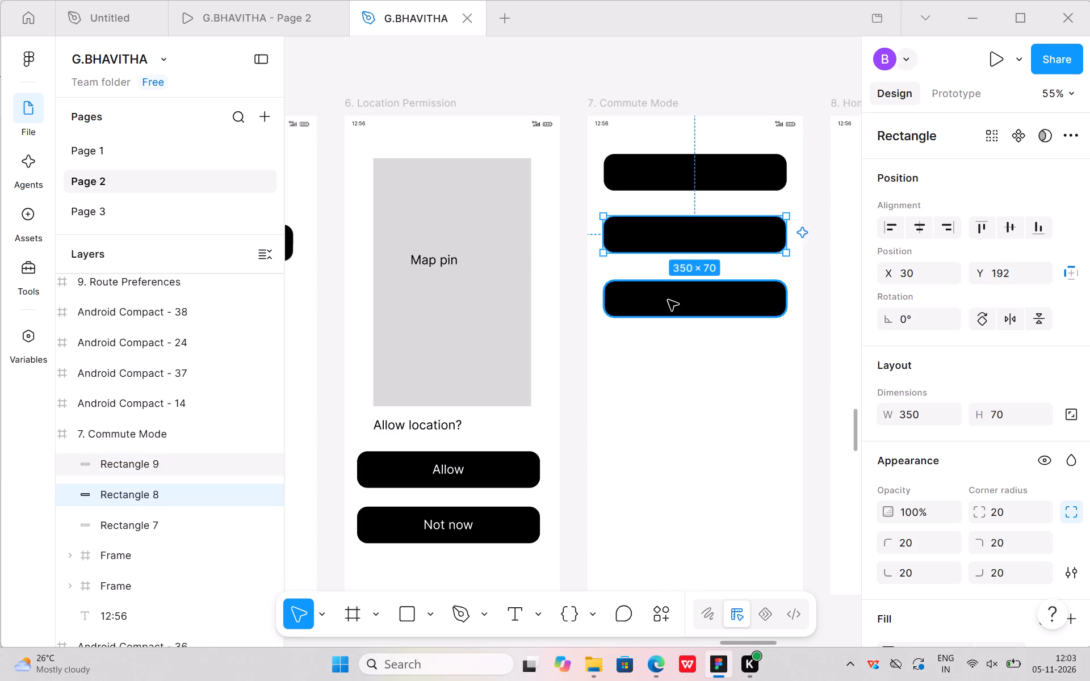
pyautogui.moveTo(668, 302); pyautogui.dragTo(671, 294)
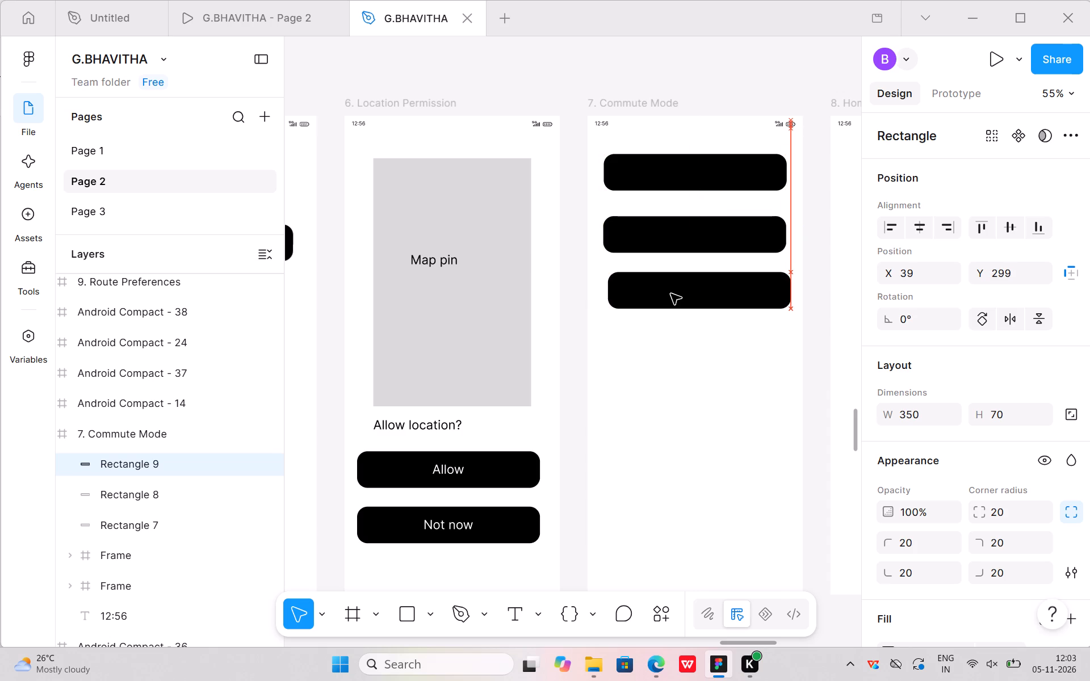
pyautogui.moveTo(671, 294); pyautogui.dragTo(670, 294)
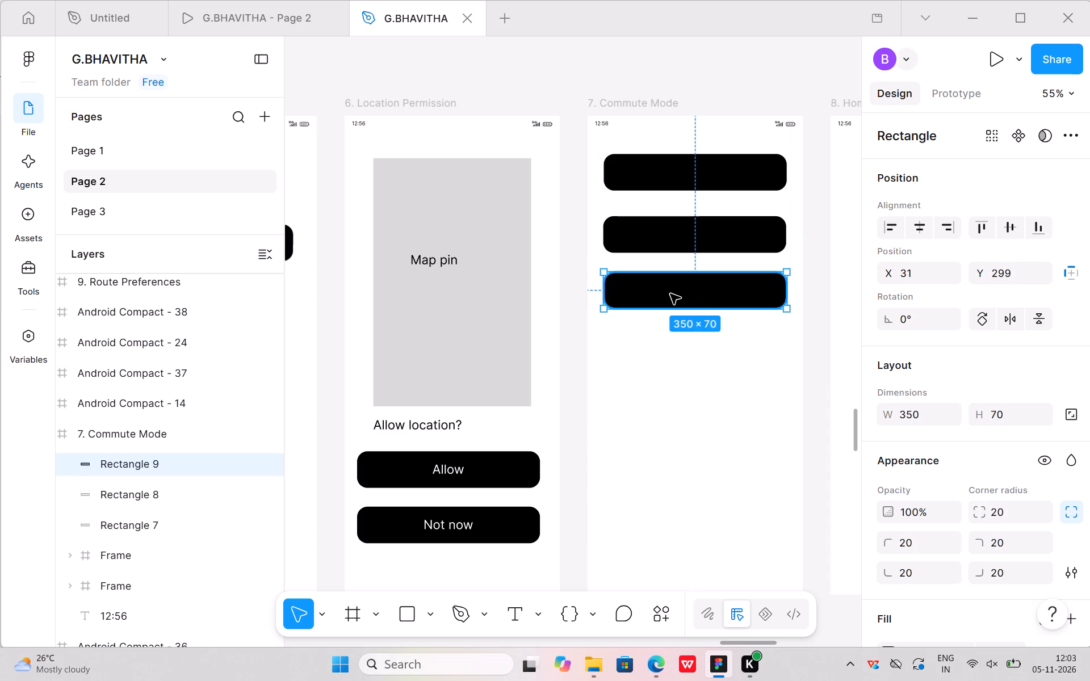
pyautogui.click(673, 394)
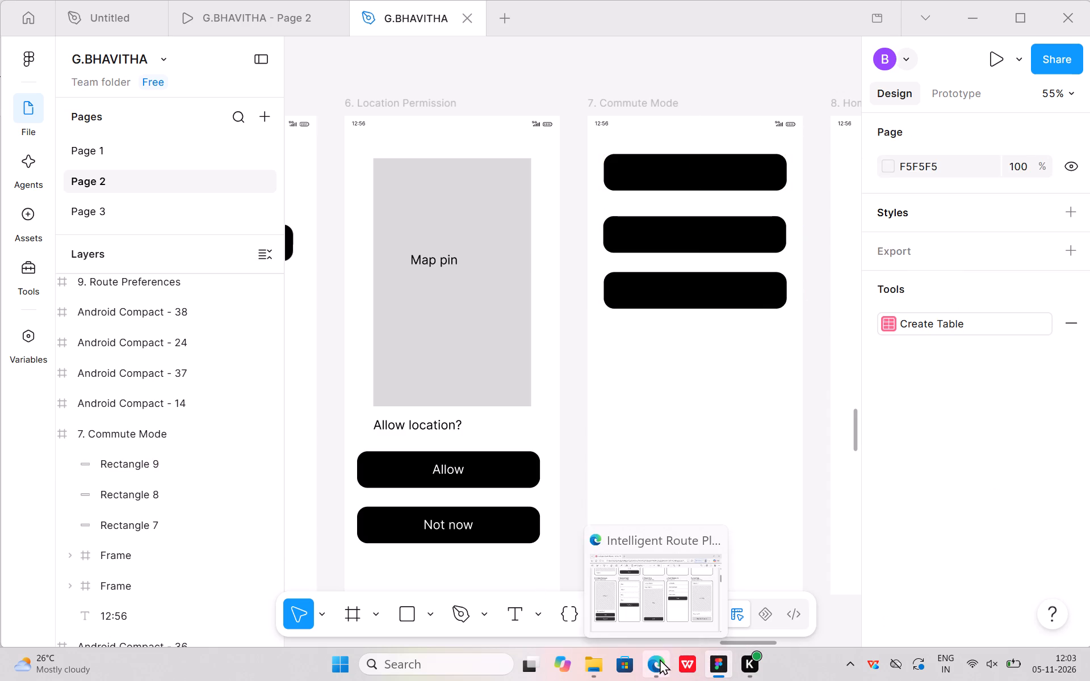
# Check the Commute Mode options in the PDF in Edge, and duplicate the third rectangle in Figma below itself at about X 30, Y 406.
pyautogui.click(643, 569)
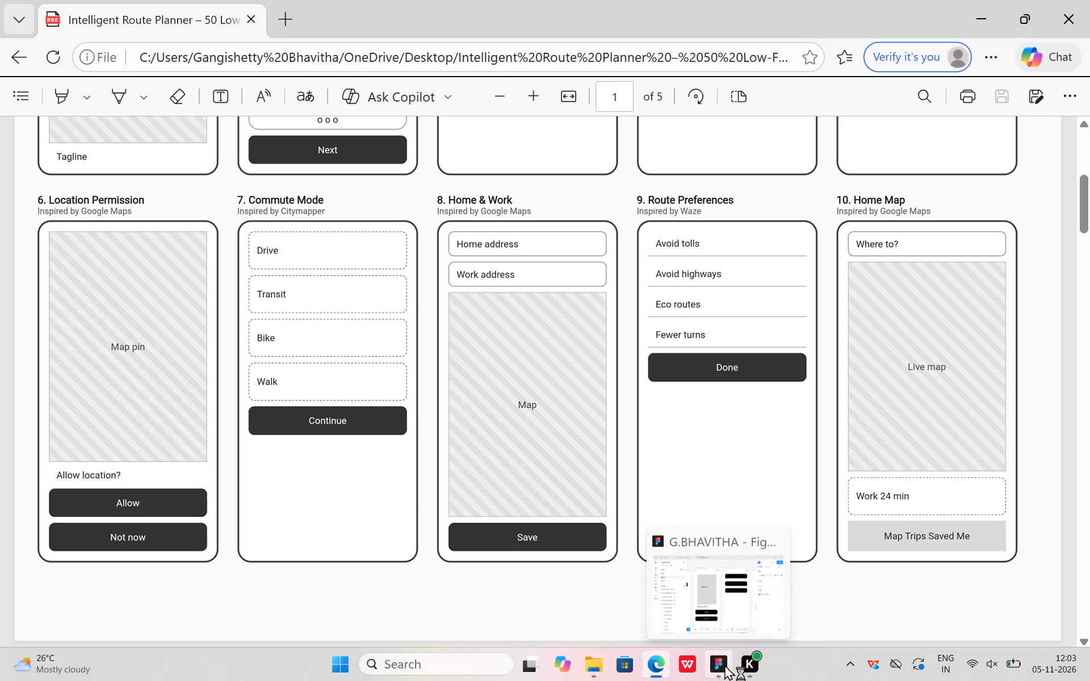
pyautogui.click(726, 606)
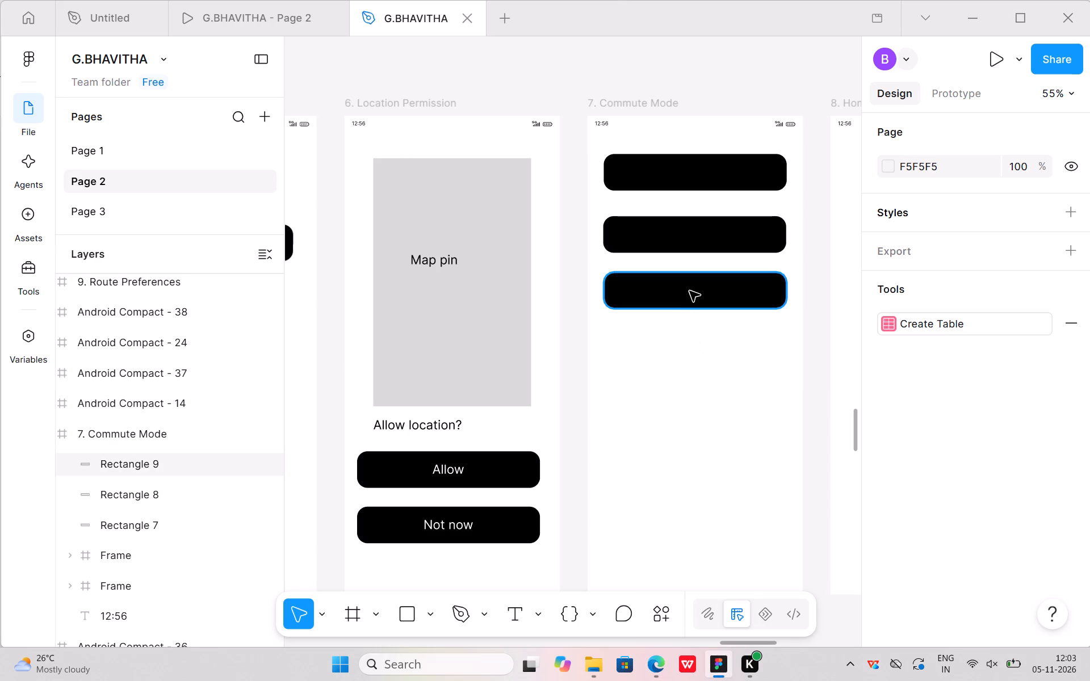
pyautogui.keyDown('alt'); pyautogui.moveTo(690, 291); pyautogui.dragTo(695, 327); pyautogui.keyUp('alt')
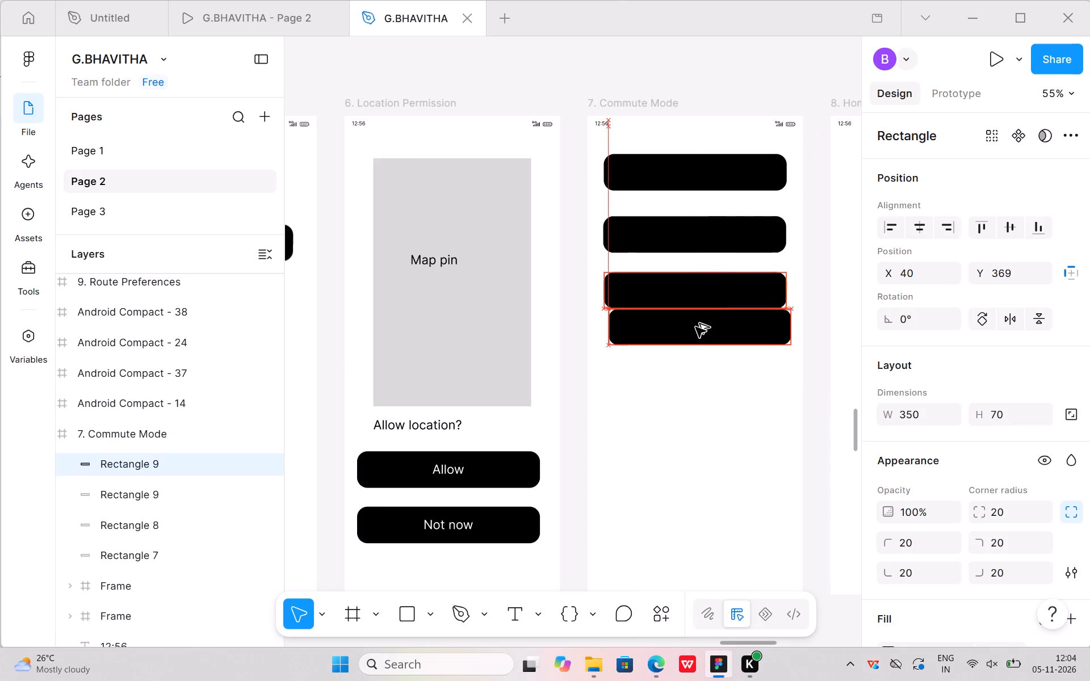
pyautogui.keyDown('alt'); pyautogui.moveTo(695, 327); pyautogui.dragTo(689, 346); pyautogui.keyUp('alt')
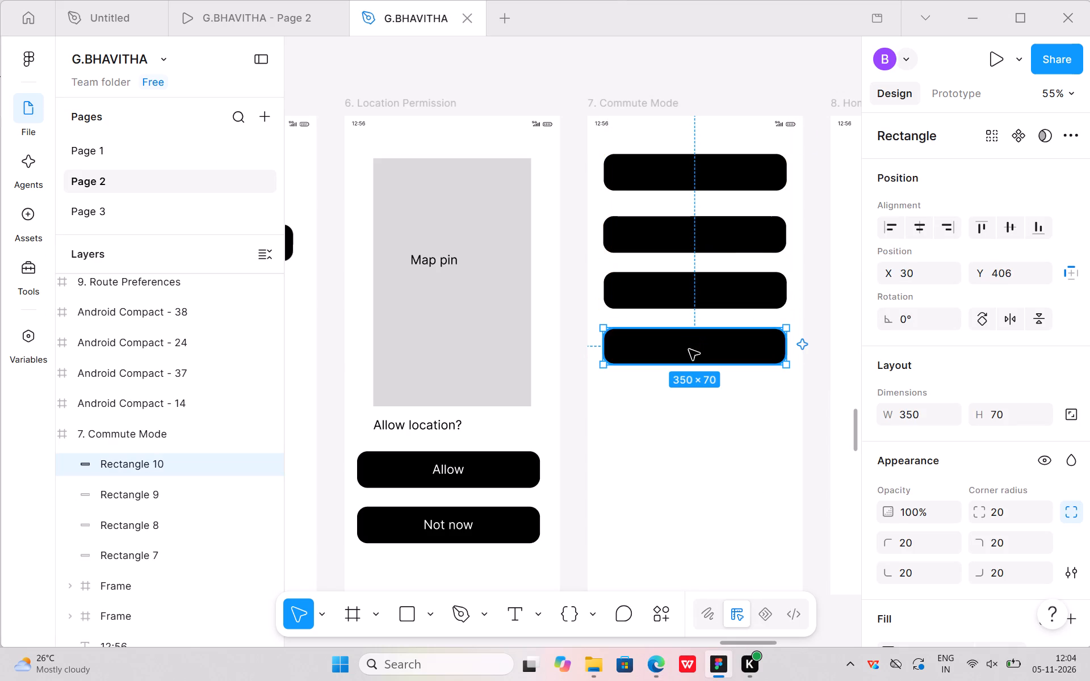
pyautogui.click(685, 443)
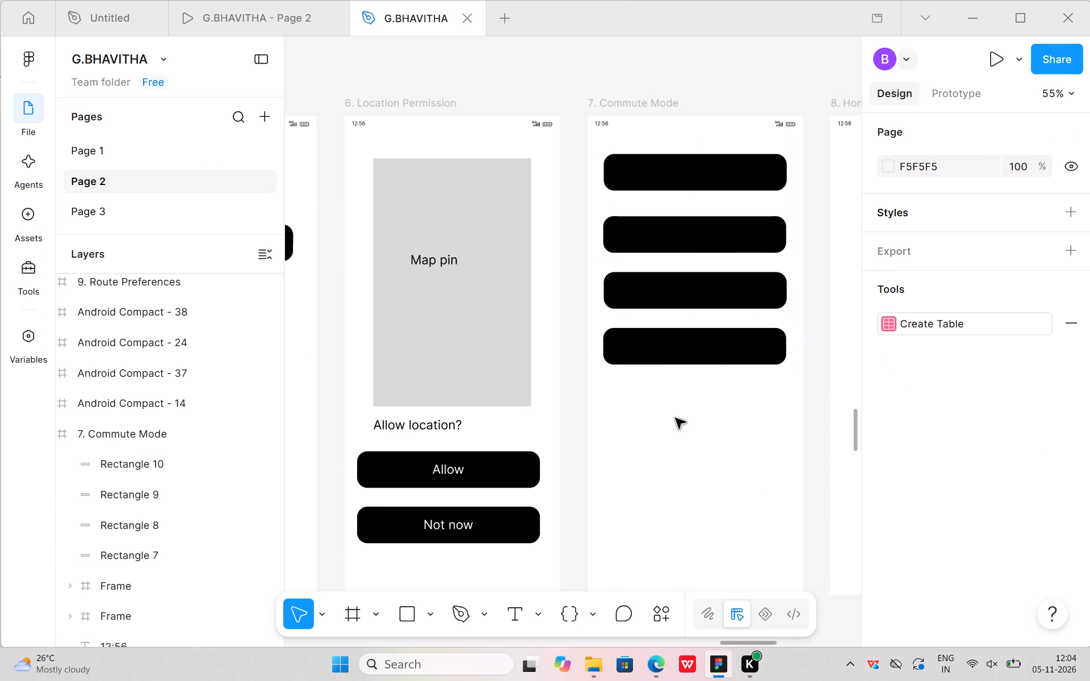
# Move the fourth black rectangle in Commute Mode further down to about X 27, Y 525.
pyautogui.click(670, 352)
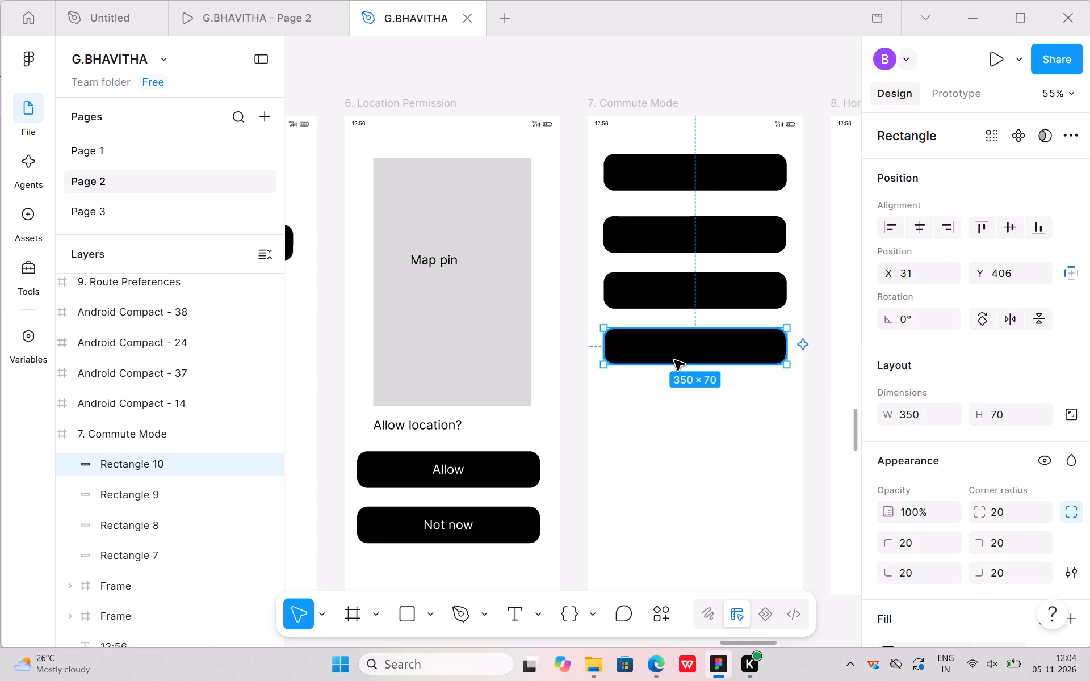
pyautogui.moveTo(672, 354); pyautogui.dragTo(676, 405)
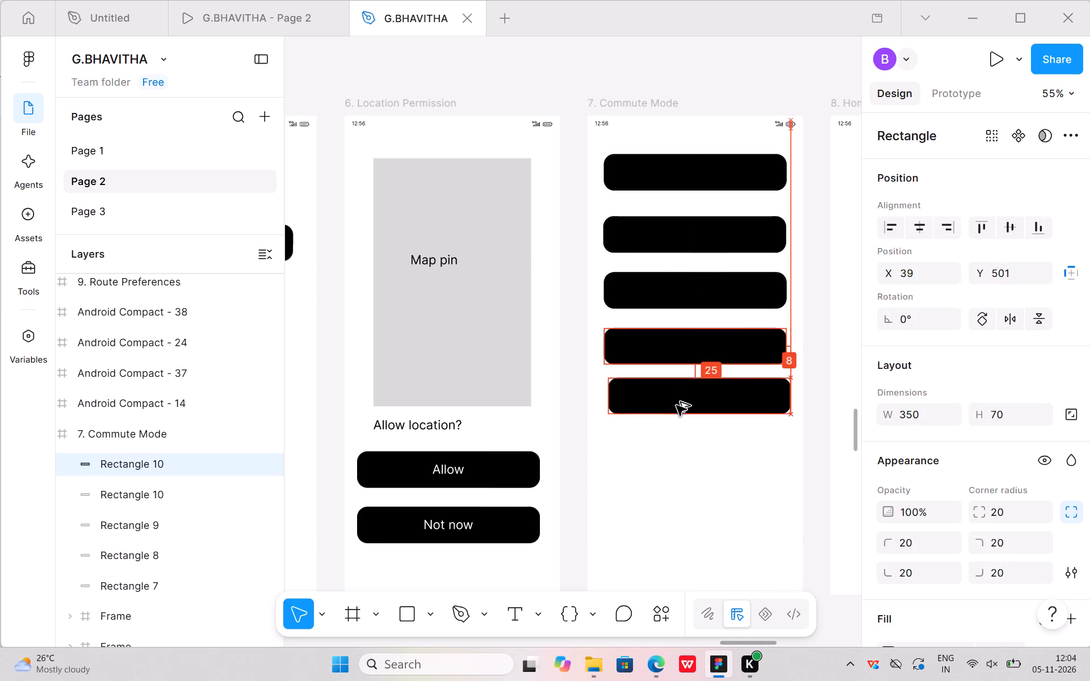
pyautogui.moveTo(676, 405); pyautogui.dragTo(670, 415)
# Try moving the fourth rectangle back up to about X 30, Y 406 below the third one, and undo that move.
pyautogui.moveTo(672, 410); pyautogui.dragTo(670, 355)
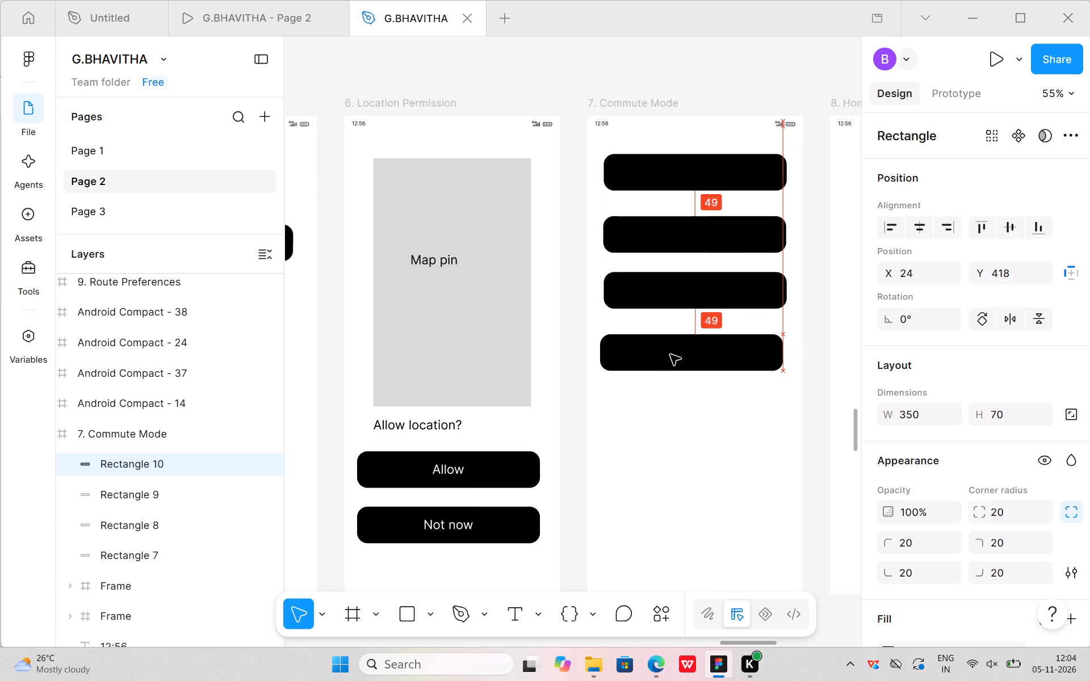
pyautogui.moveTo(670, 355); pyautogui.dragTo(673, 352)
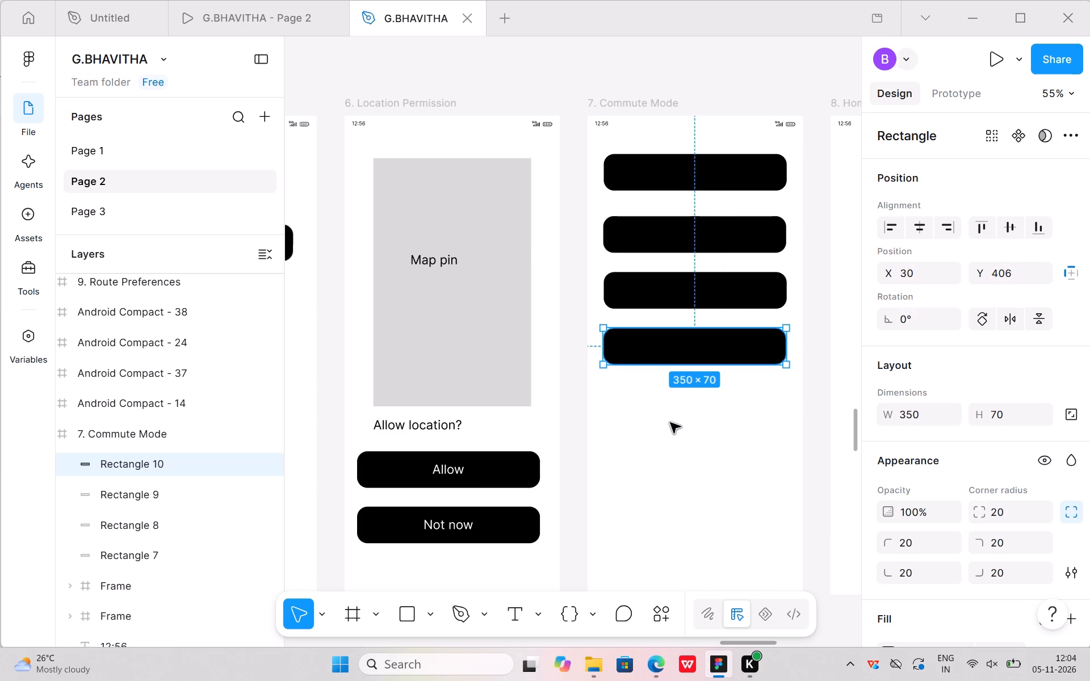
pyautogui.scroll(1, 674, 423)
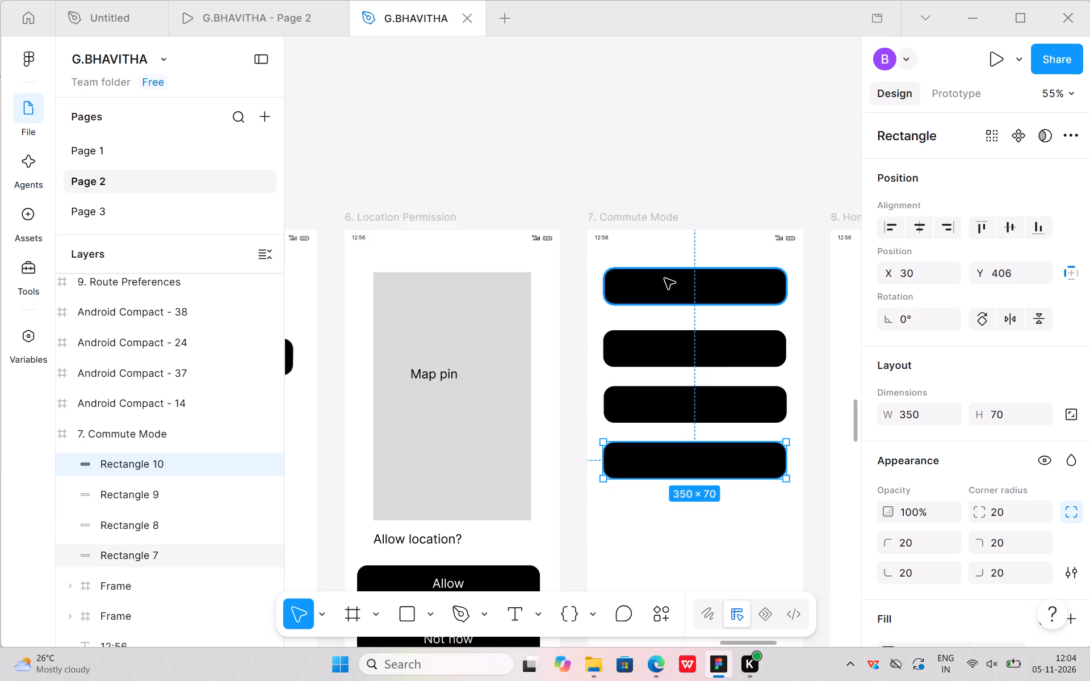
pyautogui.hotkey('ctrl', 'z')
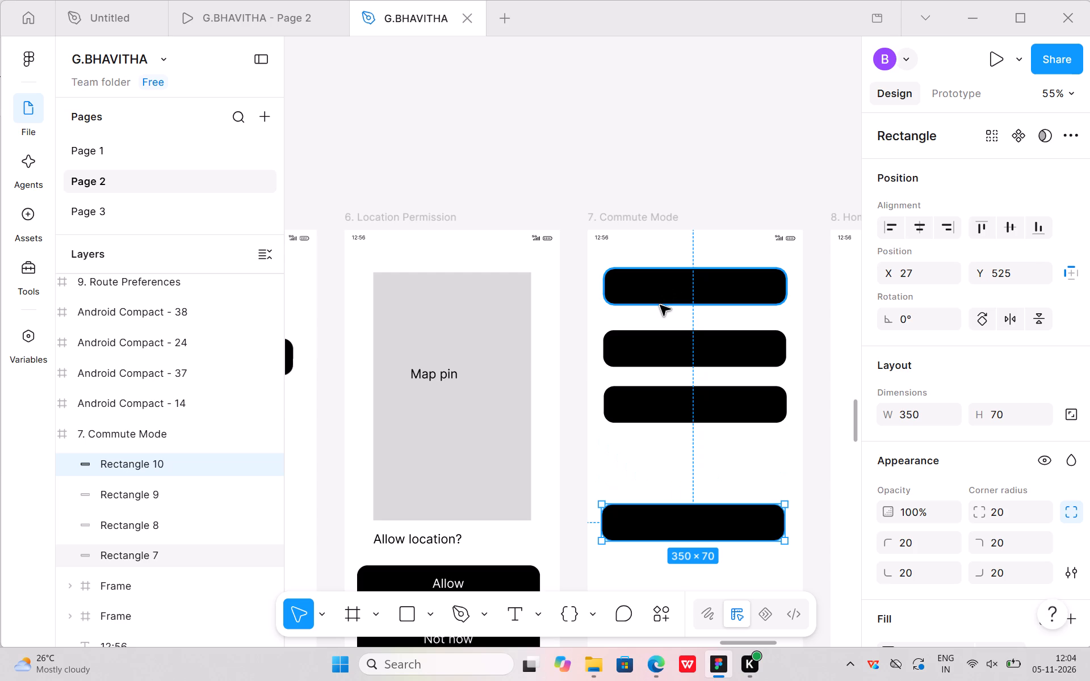
# Undo the fourth black rectangle's move to Y 525 in Commute Mode and clear the selection.
pyautogui.hotkey('ctrl', 'z')
pyautogui.keyDown('ctrl'); pyautogui.click(660, 305); pyautogui.keyUp('ctrl')
# Duplicate the fourth black rectangle in Commute Mode and place the copy below it, with a larger gap, at about X 30, Y 571.
pyautogui.scroll(1, 709, 537)
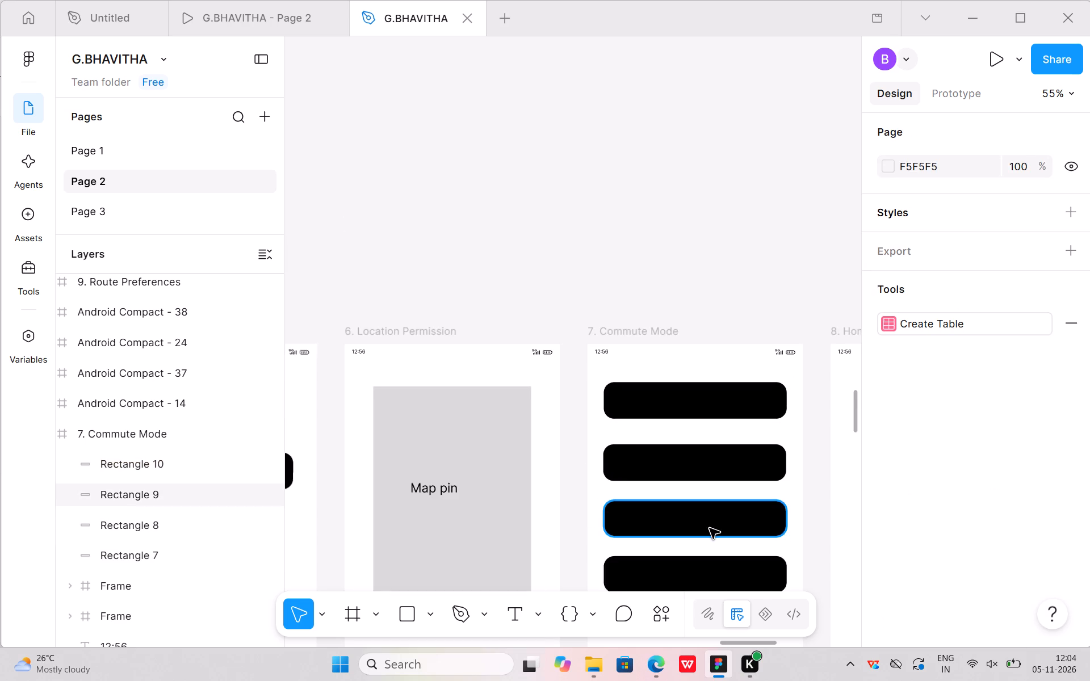
pyautogui.scroll(-1, 710, 528)
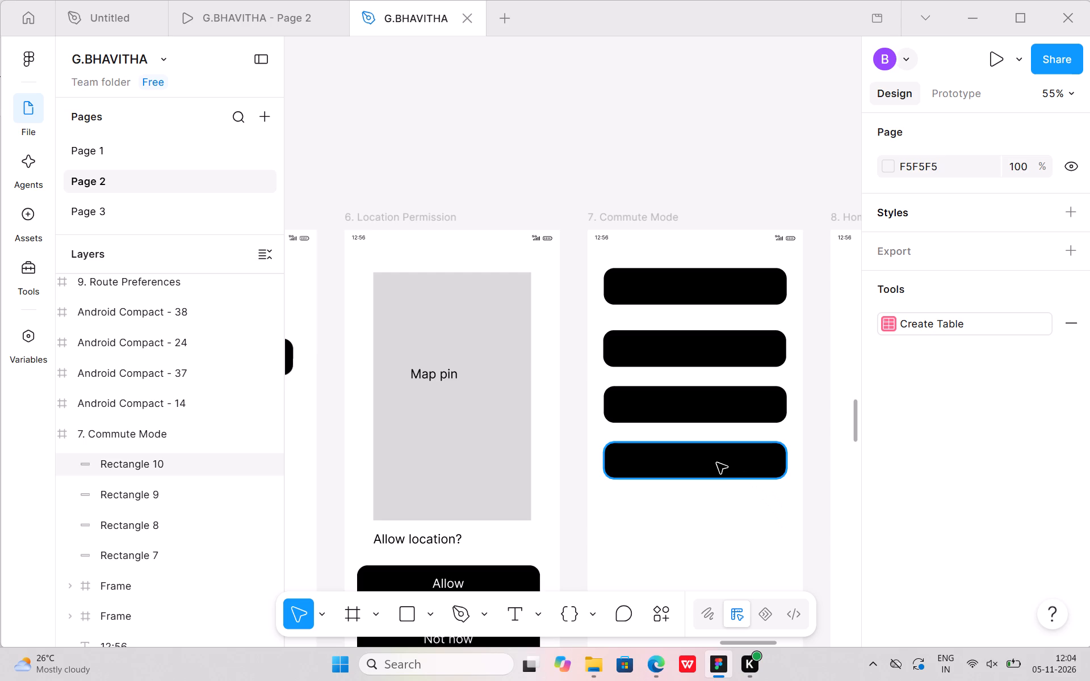
pyautogui.keyDown('alt'); pyautogui.moveTo(717, 463); pyautogui.dragTo(722, 518); pyautogui.keyUp('alt')
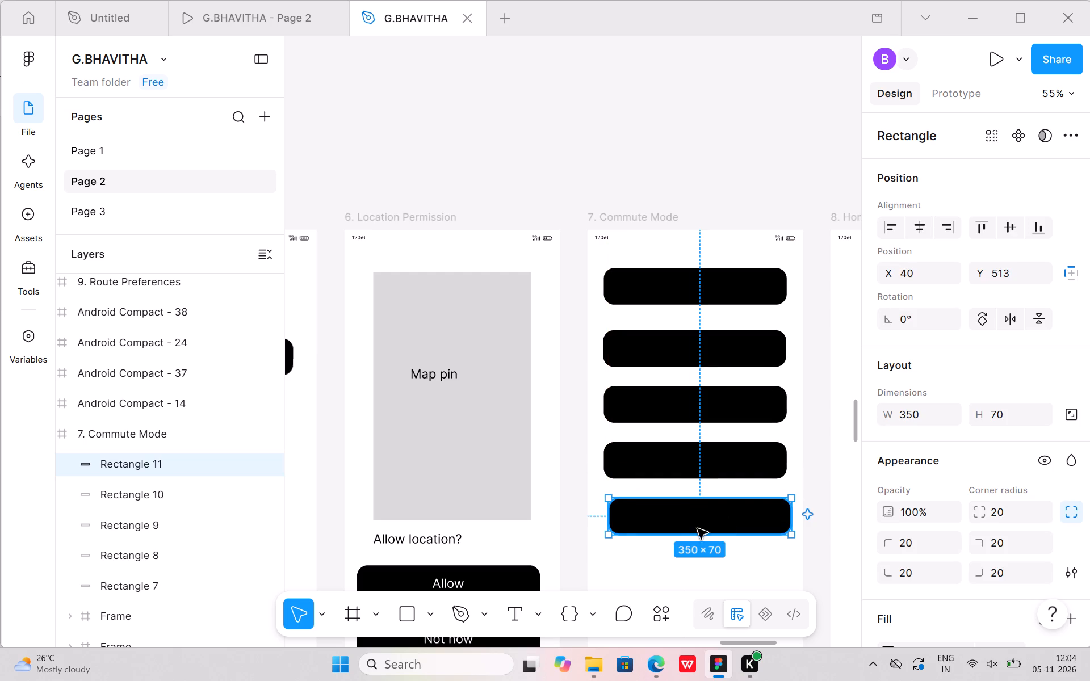
pyautogui.moveTo(689, 530); pyautogui.dragTo(678, 523)
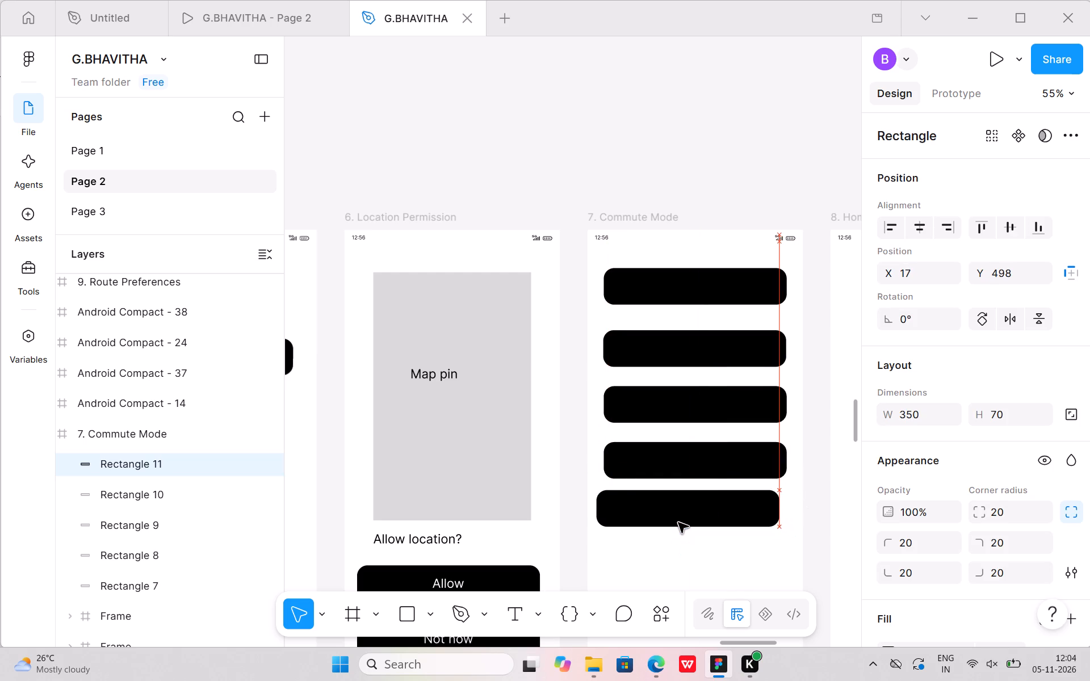
pyautogui.moveTo(678, 523); pyautogui.dragTo(679, 552)
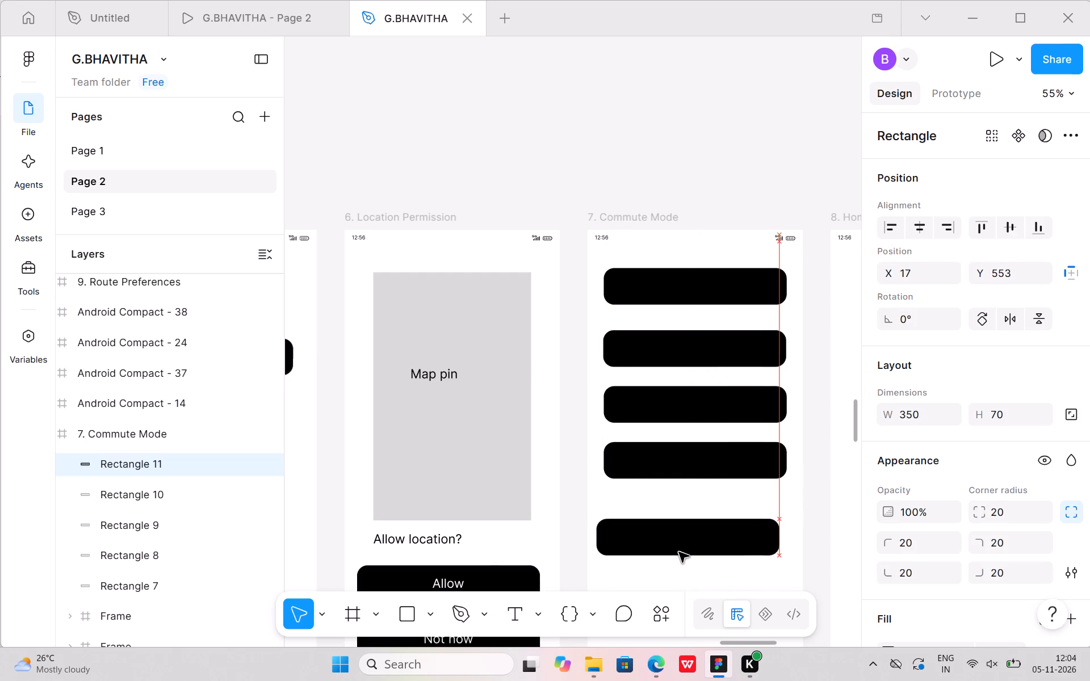
pyautogui.moveTo(679, 552); pyautogui.dragTo(682, 560)
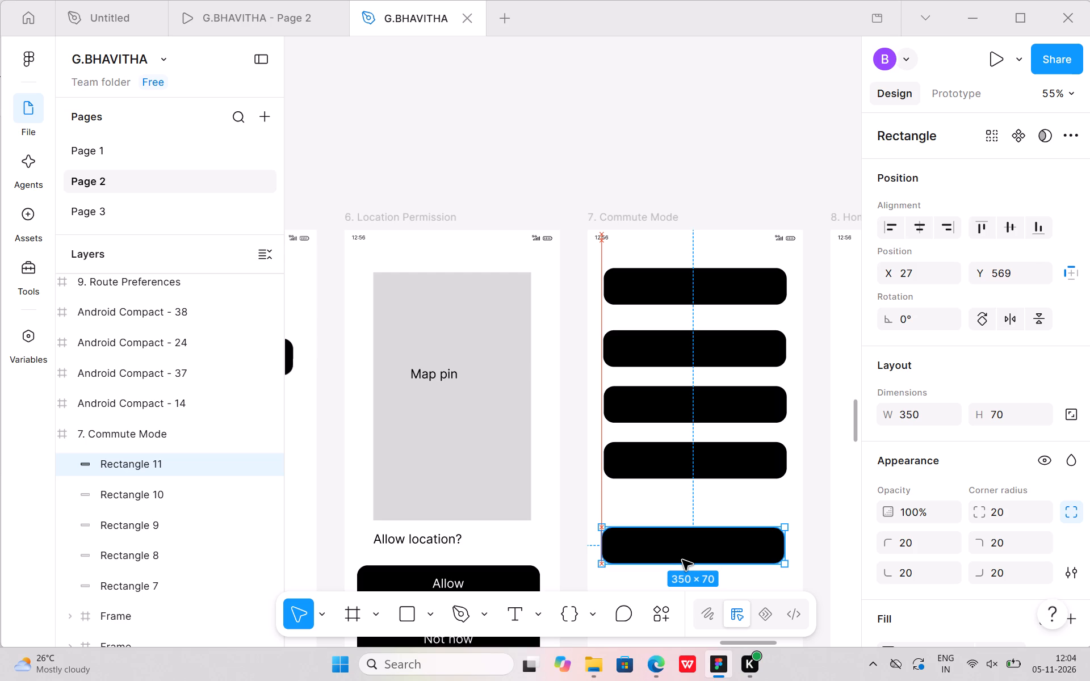
pyautogui.moveTo(682, 560); pyautogui.dragTo(684, 561)
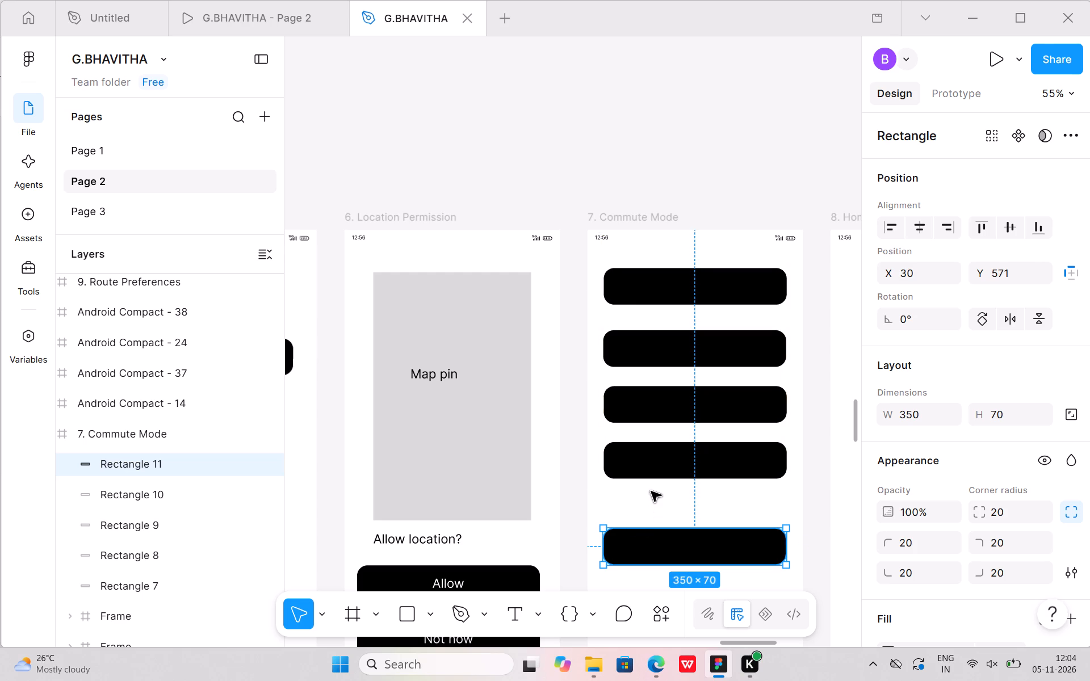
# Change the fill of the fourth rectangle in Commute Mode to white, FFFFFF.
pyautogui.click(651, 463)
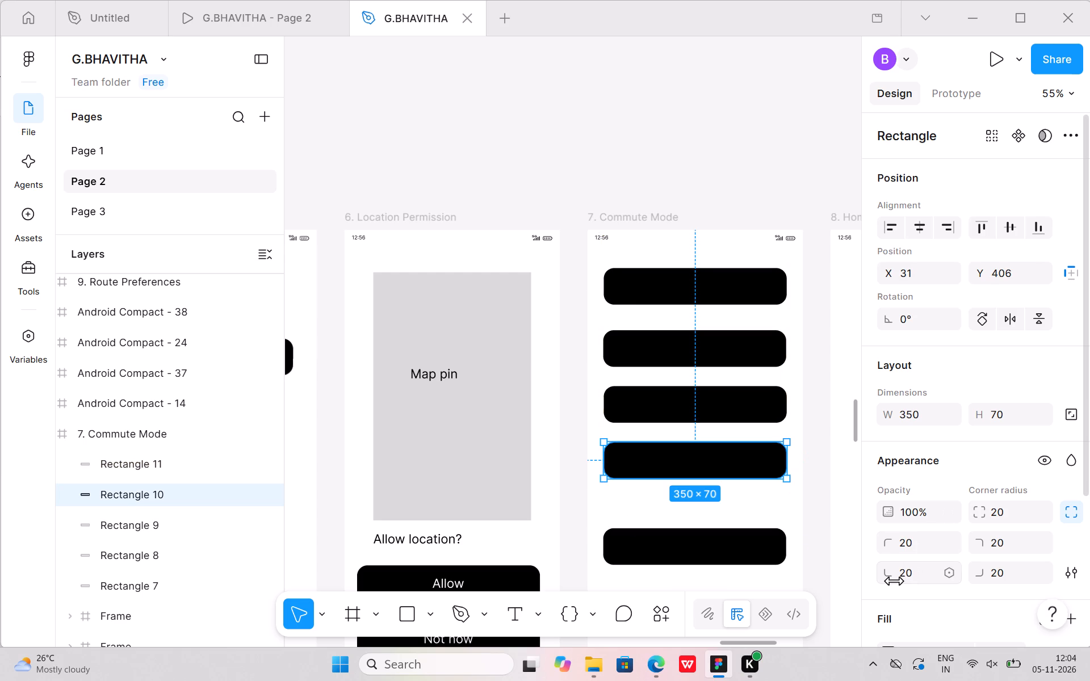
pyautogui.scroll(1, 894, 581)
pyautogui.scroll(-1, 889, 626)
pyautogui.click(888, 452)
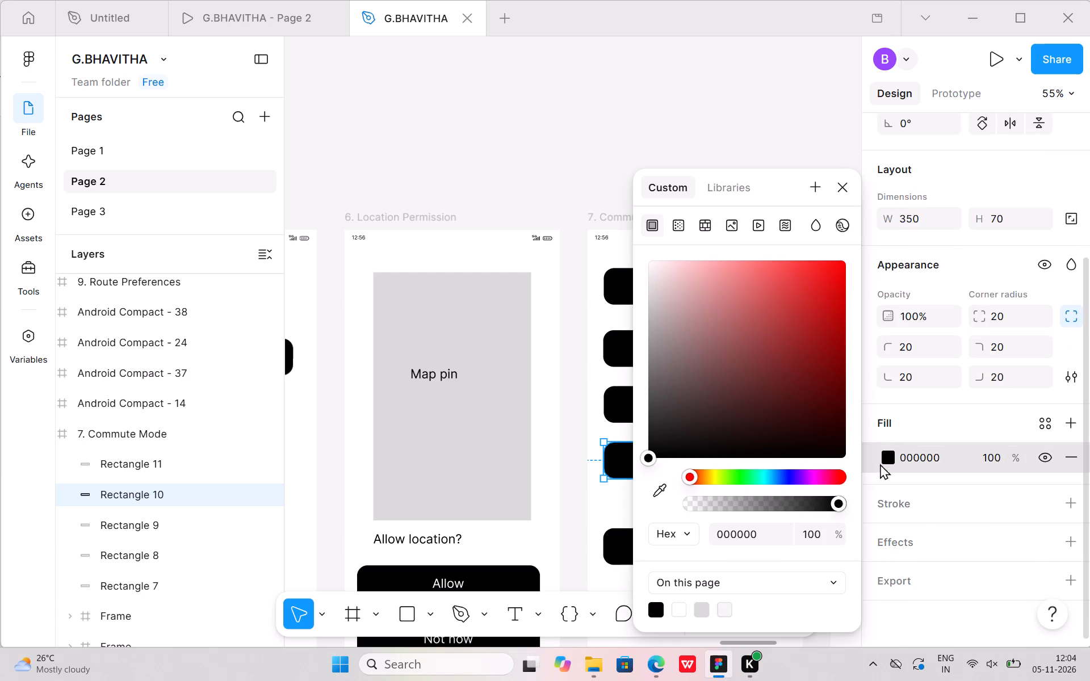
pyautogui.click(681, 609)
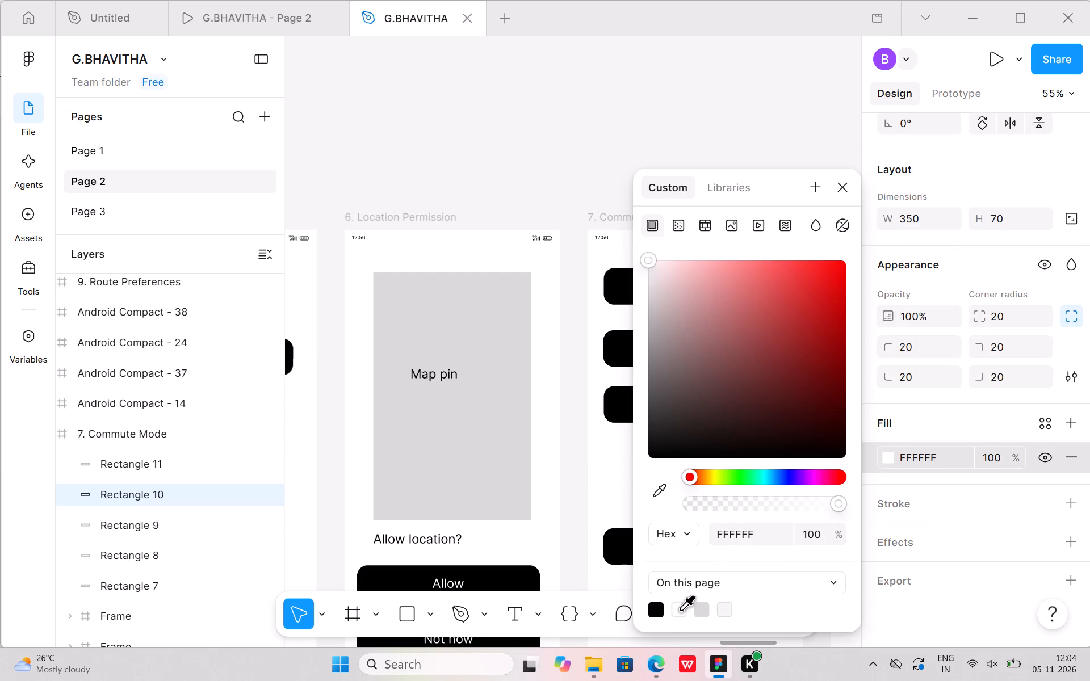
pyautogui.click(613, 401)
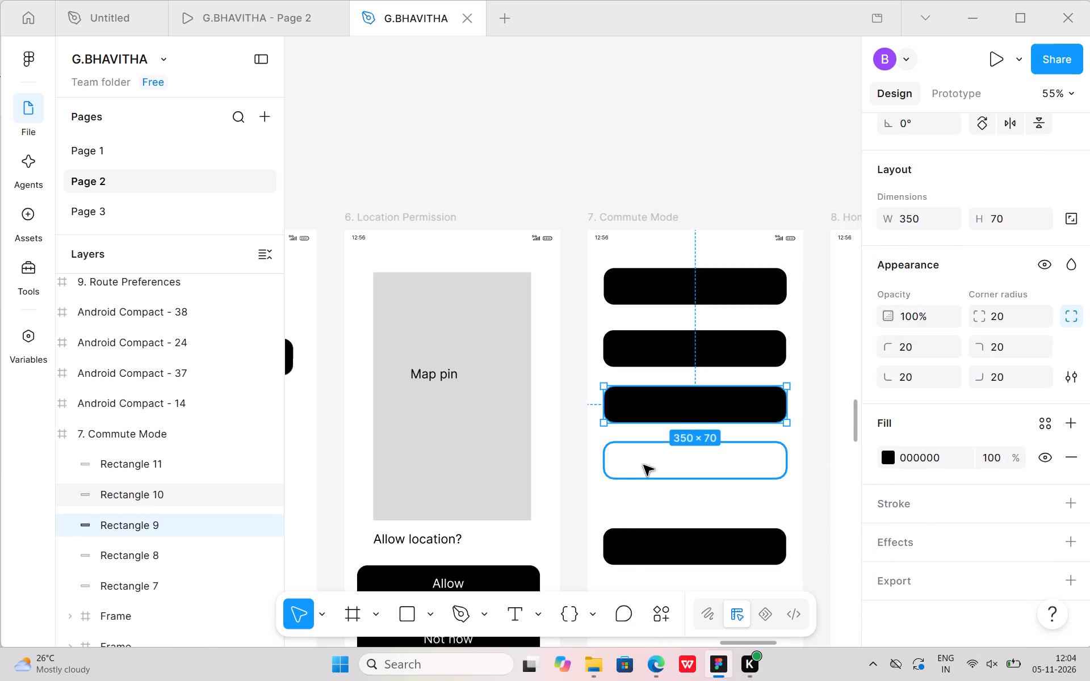
# Change the fourth Commute Mode rectangle's fill to the light grey already used on this page.
pyautogui.click(644, 460)
pyautogui.moveTo(337, 484); pyautogui.dragTo(291, 473, button='middle')
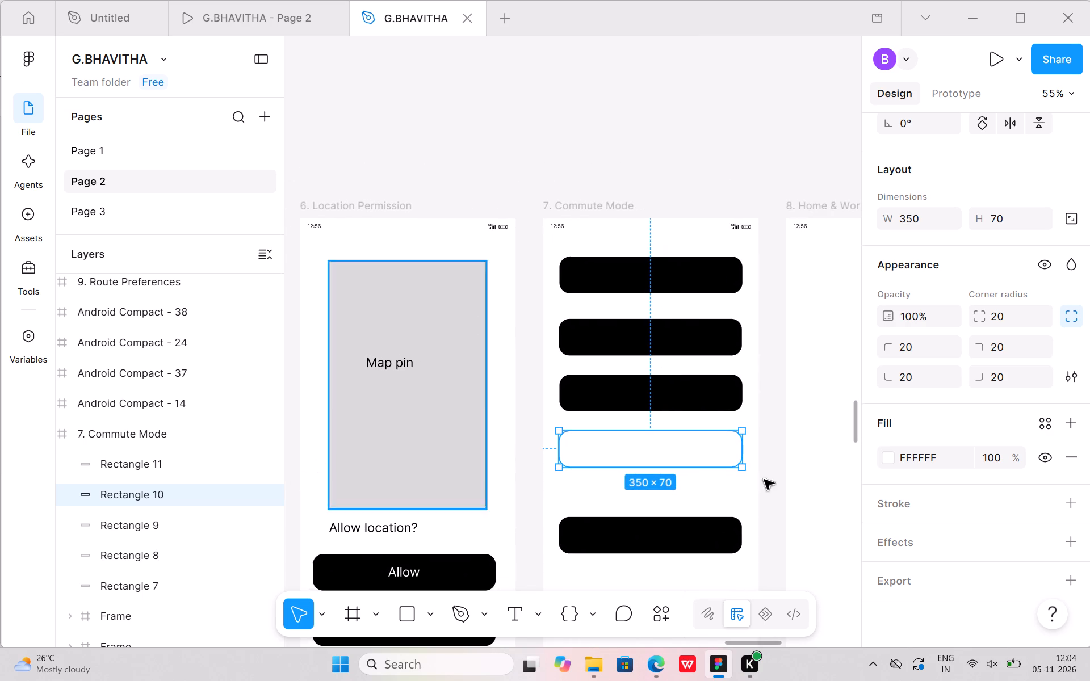
pyautogui.click(889, 461)
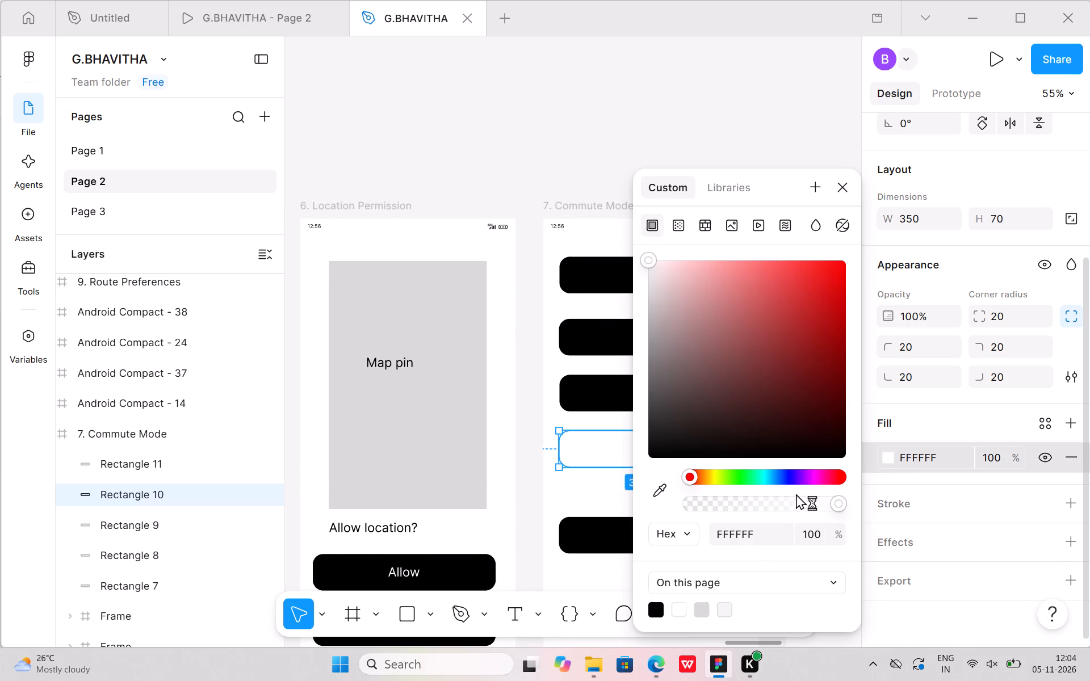
pyautogui.click(705, 608)
pyautogui.click(600, 389)
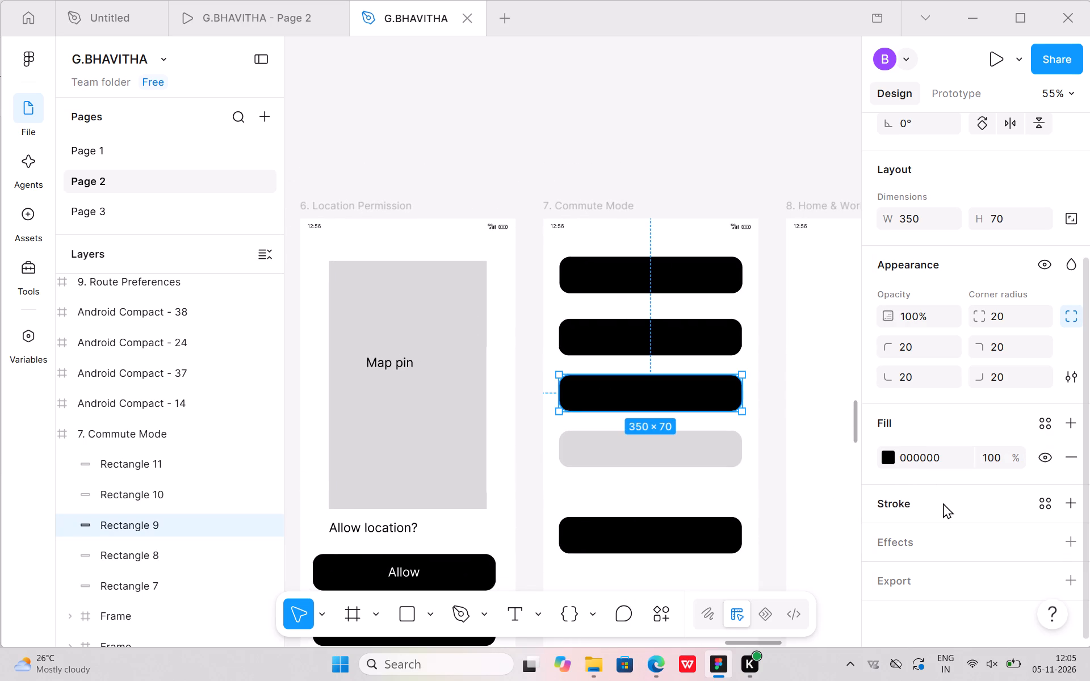
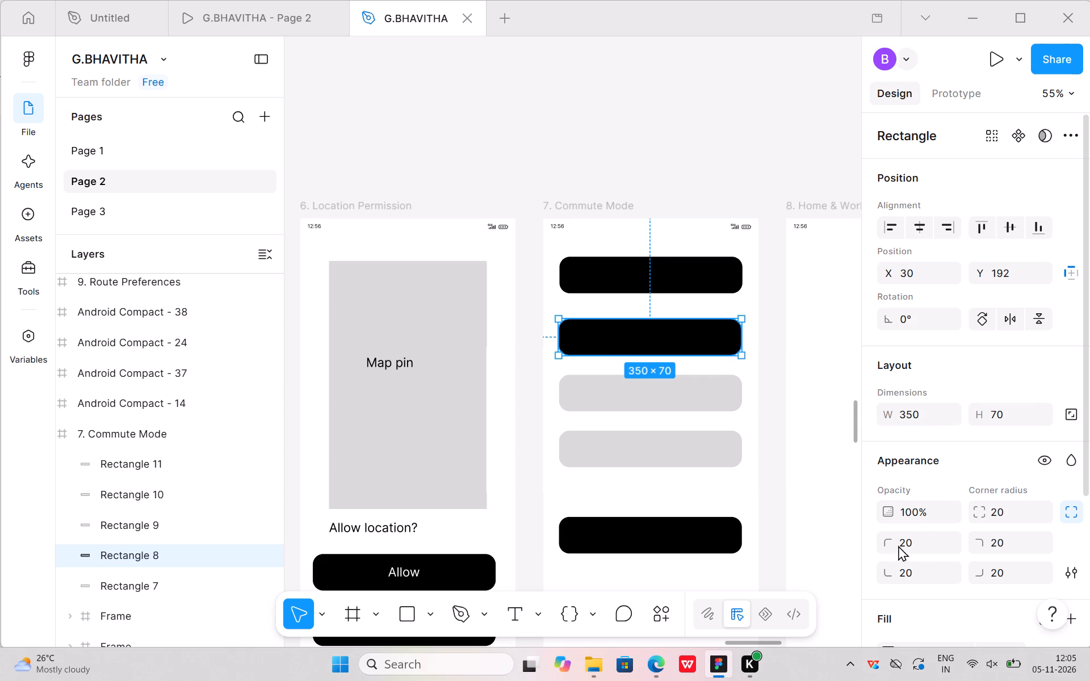
# Change the fill of the second rectangle in Commute Mode to the light grey D9D9D9 already used on this page.
pyautogui.scroll(-1, 874, 627)
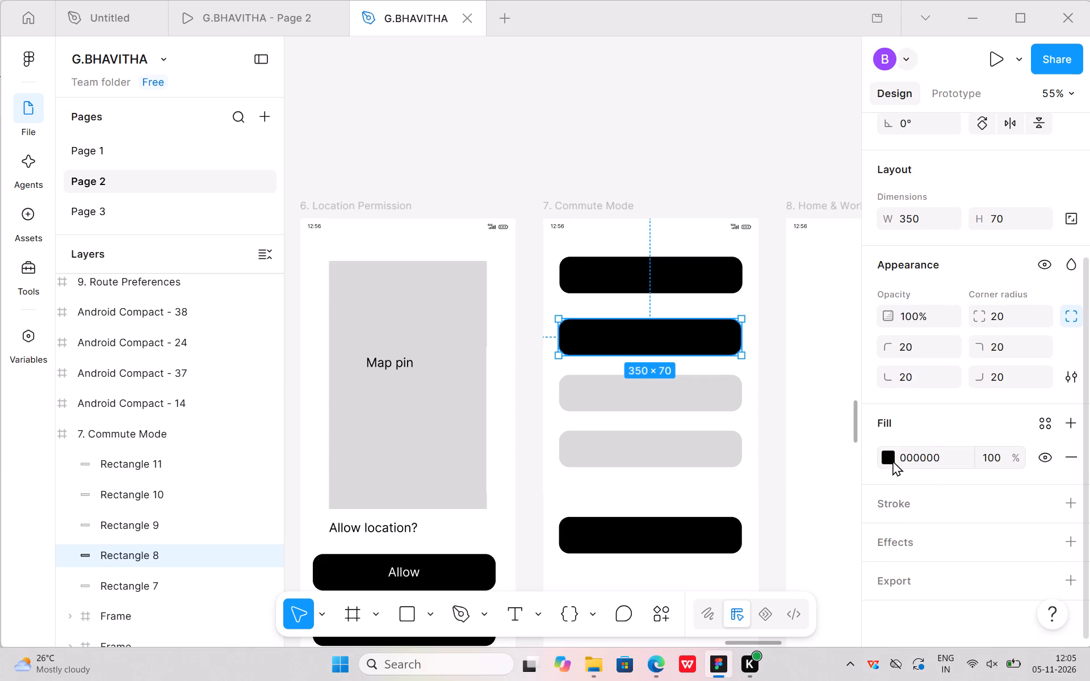
pyautogui.click(889, 453)
pyautogui.click(707, 606)
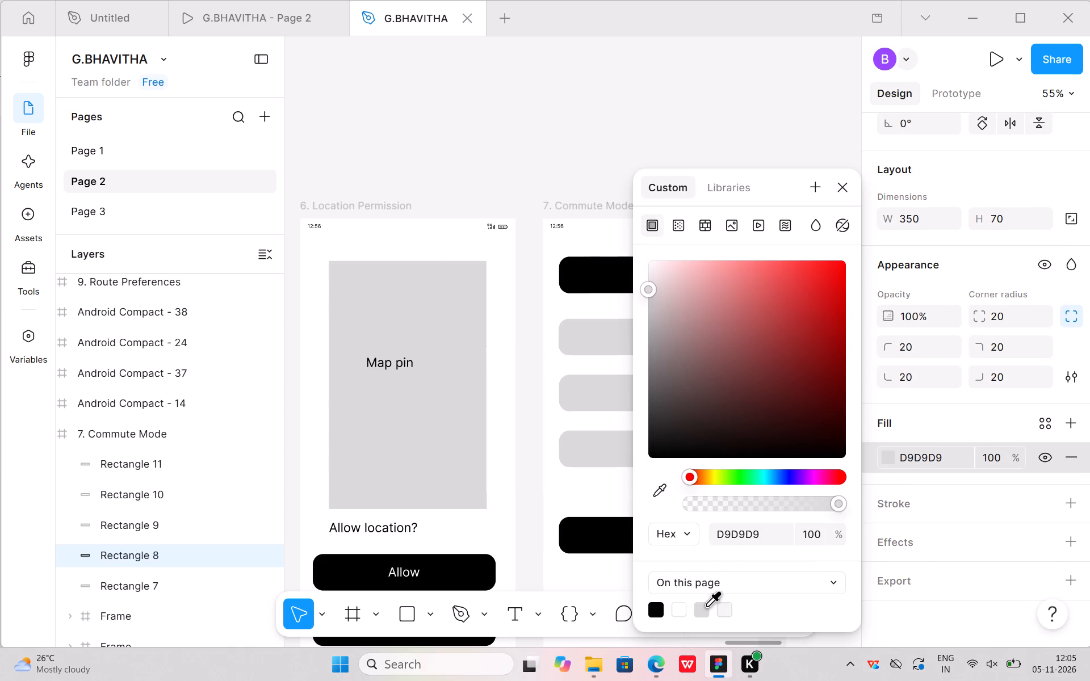
pyautogui.click(533, 426)
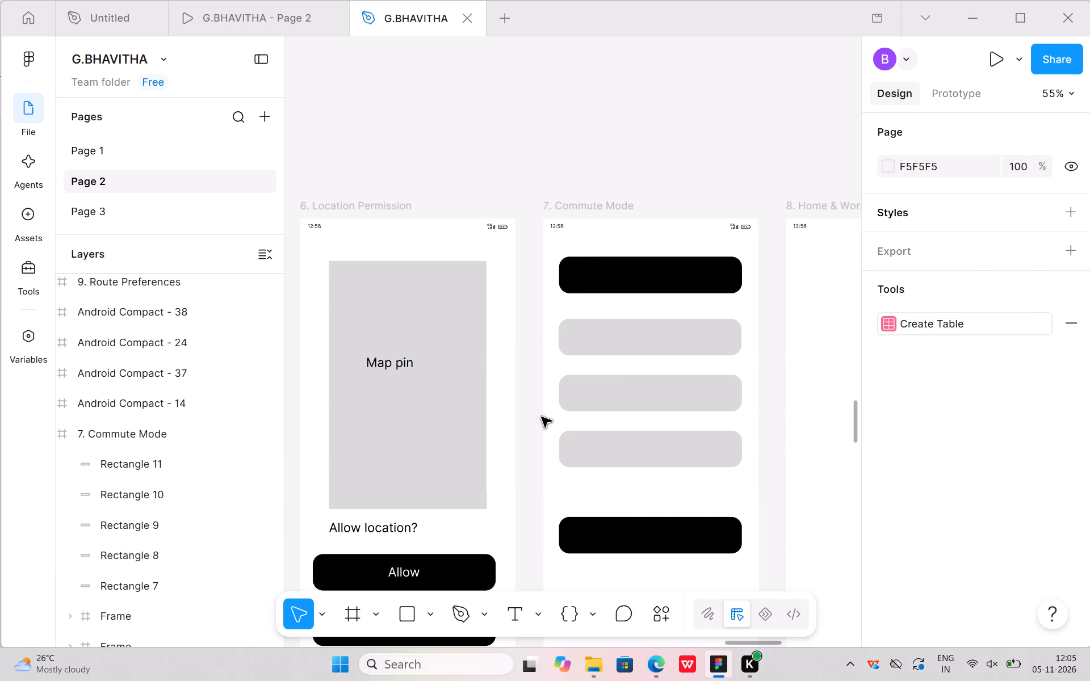
# Change the top black rectangle's fill in Commute Mode to the light grey already used on this page.
pyautogui.click(621, 277)
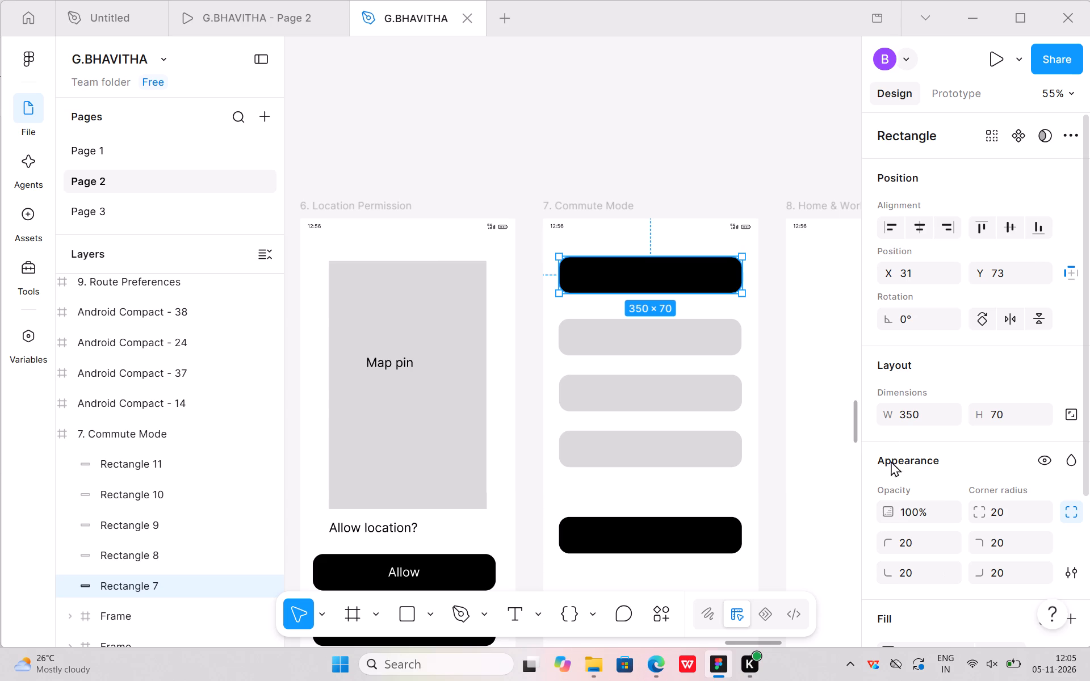
pyautogui.scroll(-1, 900, 542)
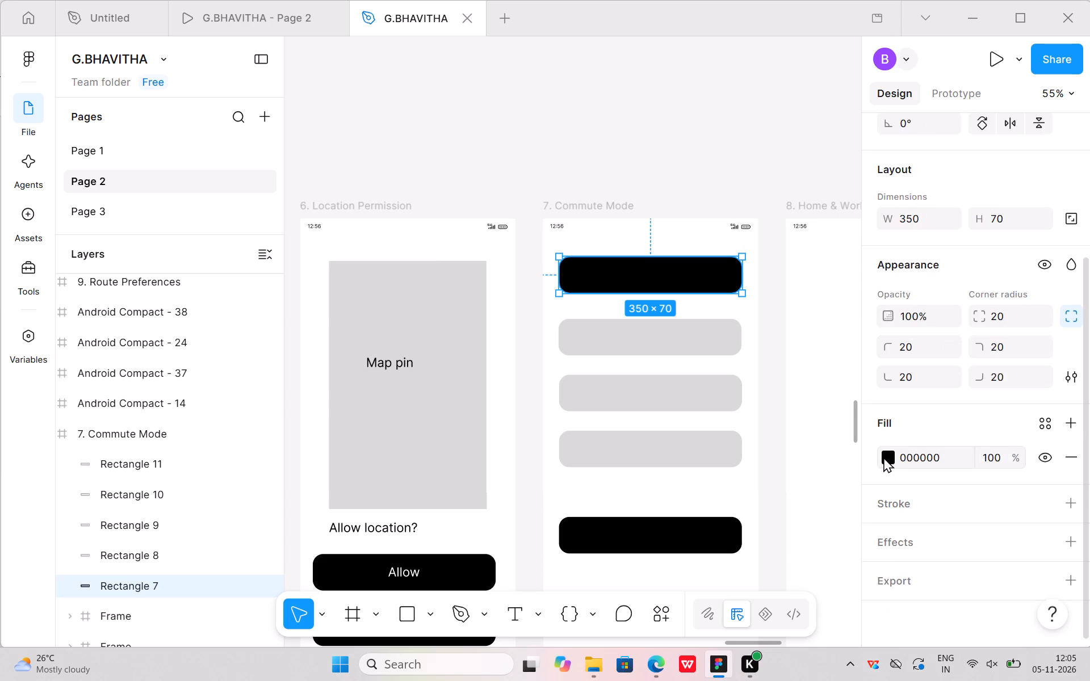
pyautogui.click(883, 457)
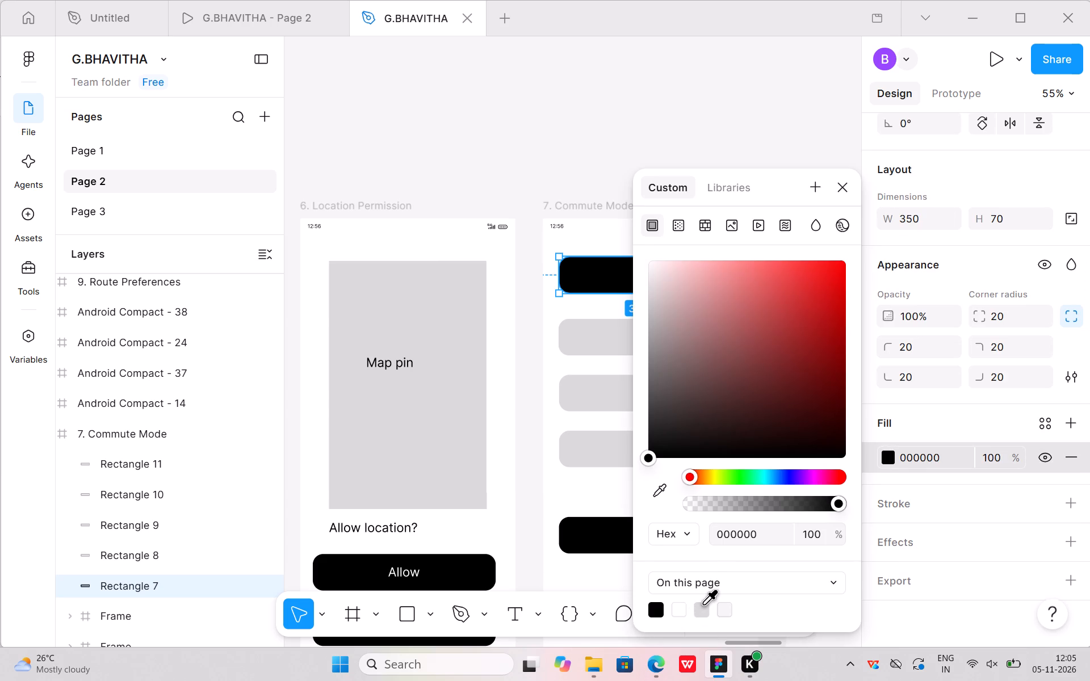
pyautogui.click(703, 603)
pyautogui.click(533, 497)
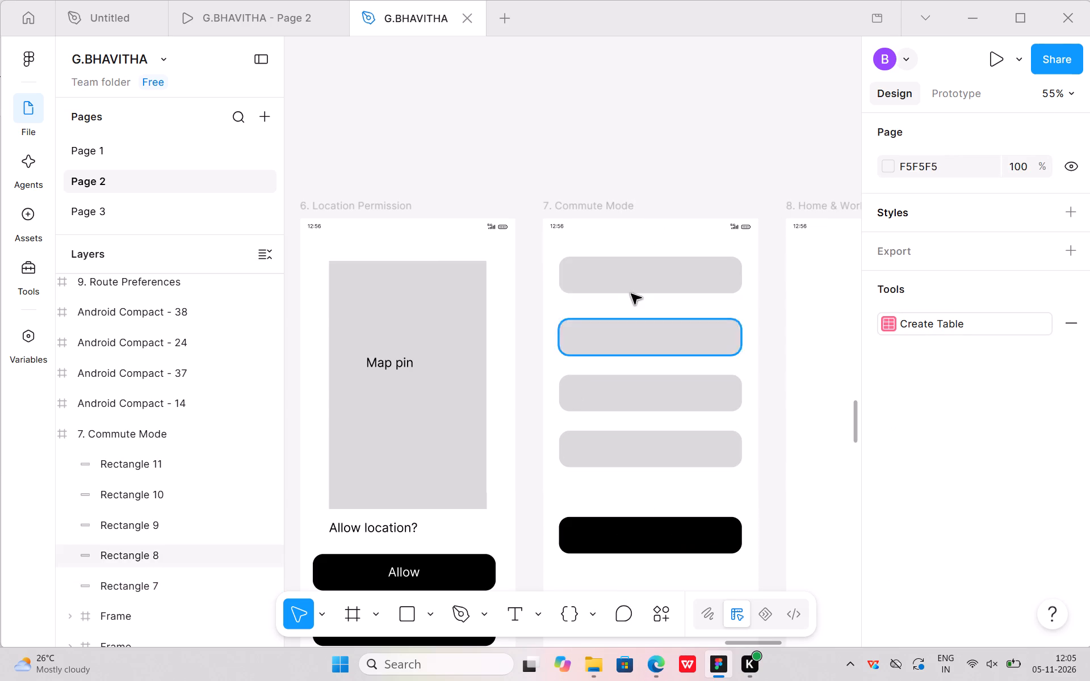
# Stretch the top grey rectangle in Commute Mode downward to a height of about 86.
pyautogui.click(637, 279)
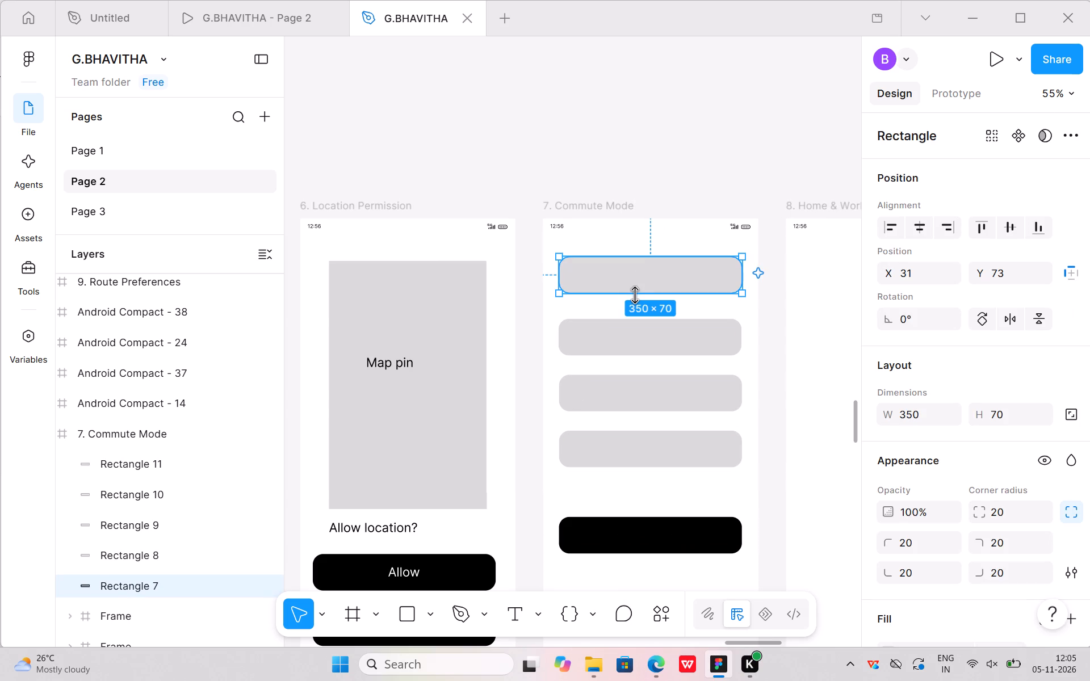
pyautogui.moveTo(635, 295); pyautogui.dragTo(632, 301)
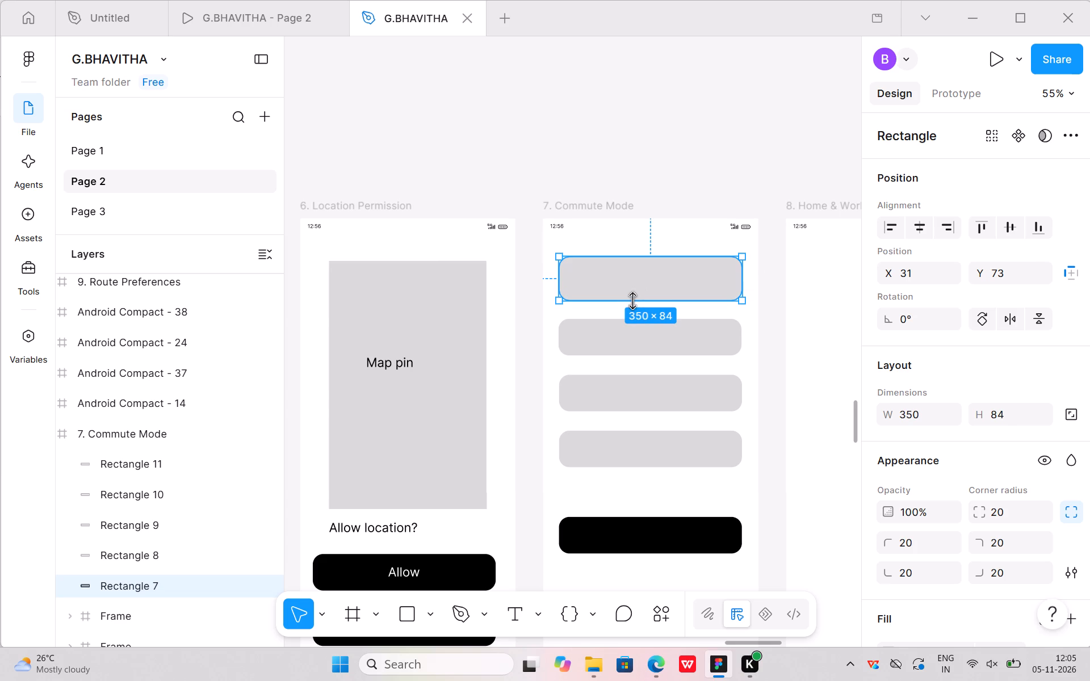
pyautogui.moveTo(632, 301); pyautogui.dragTo(632, 301)
# Increase the second grey rectangle's height in Commute Mode to 86, matching the top rectangle.
pyautogui.click(622, 341)
pyautogui.moveTo(622, 352); pyautogui.dragTo(620, 359)
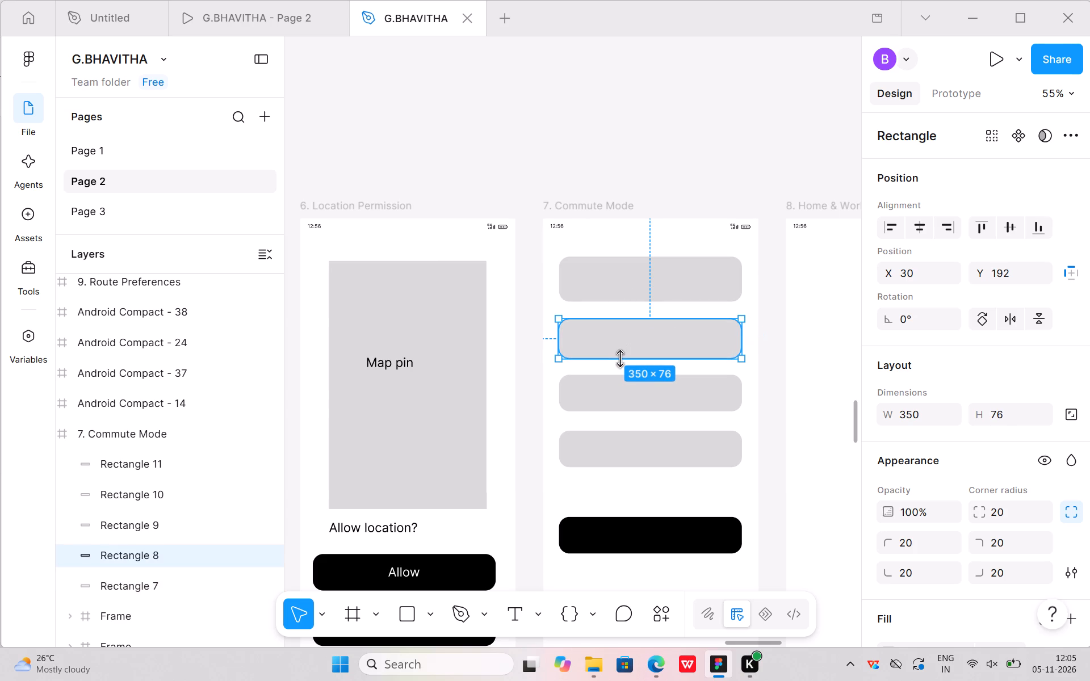
pyautogui.moveTo(620, 359); pyautogui.dragTo(619, 361)
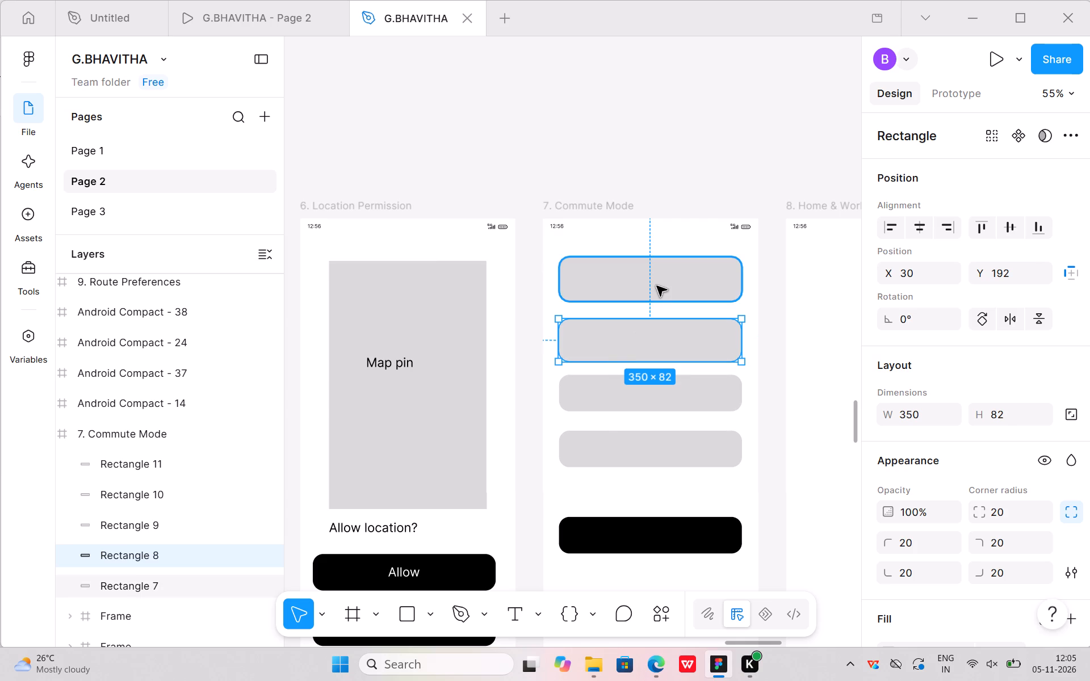
pyautogui.click(657, 286)
pyautogui.click(685, 341)
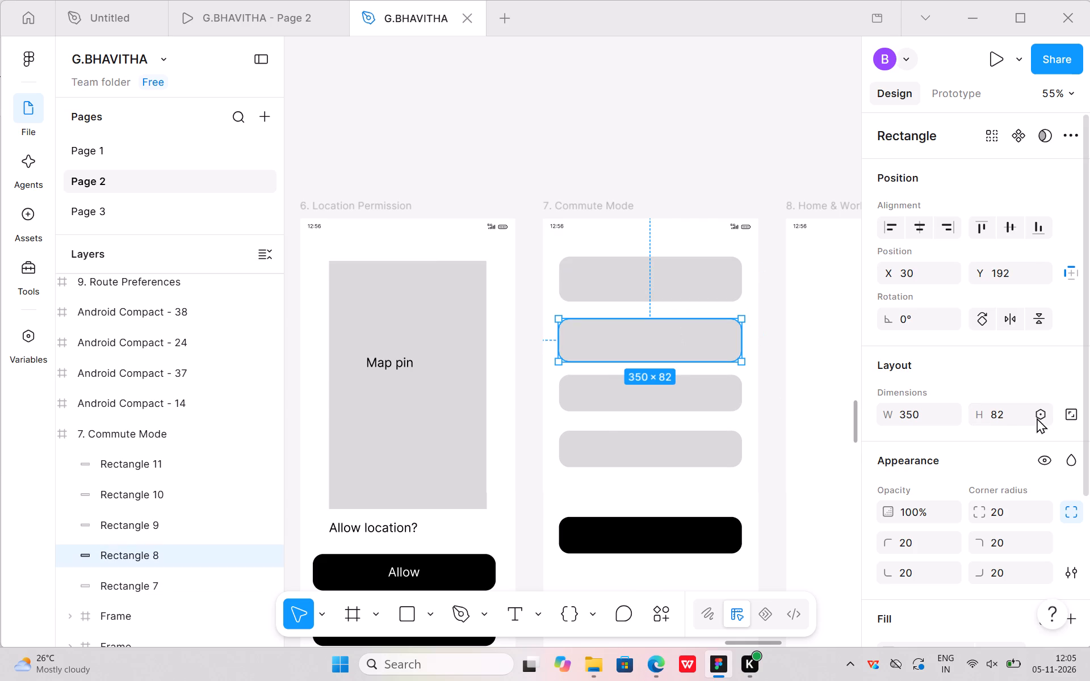
pyautogui.click(1007, 416)
pyautogui.click(1007, 416)
pyautogui.press('BackSpace')
pyautogui.press('6')
pyautogui.press('Return')
# Set the third grey rectangle's height in Commute Mode to 86.
pyautogui.click(706, 398)
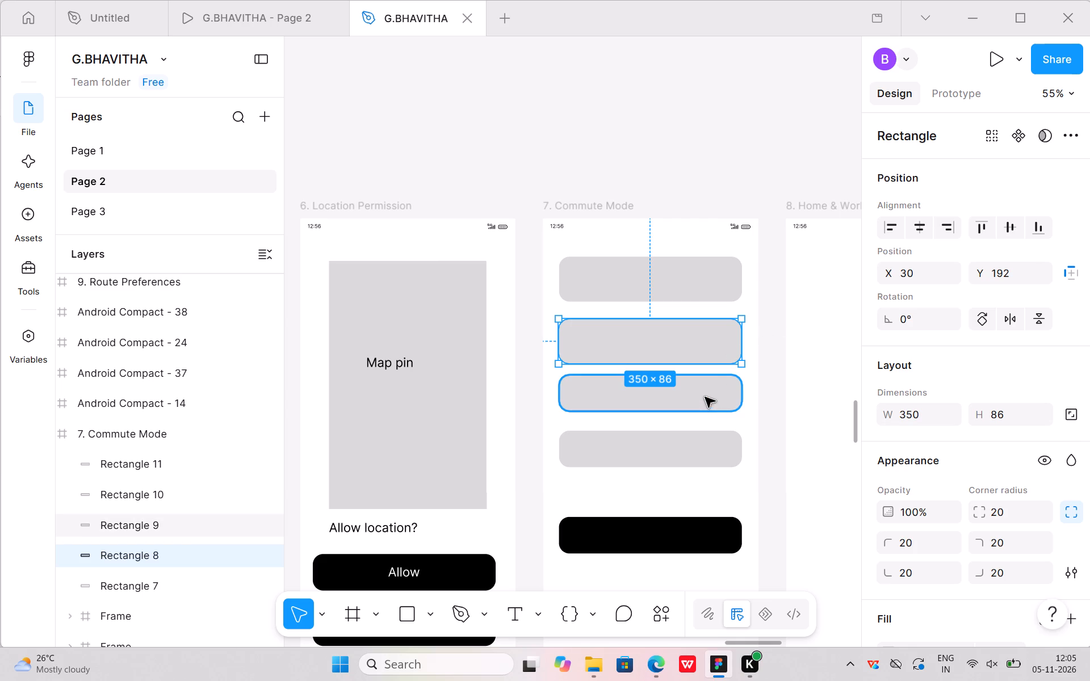
pyautogui.click(1008, 408)
pyautogui.press('BackSpace')
pyautogui.write('86')
pyautogui.press('Return')
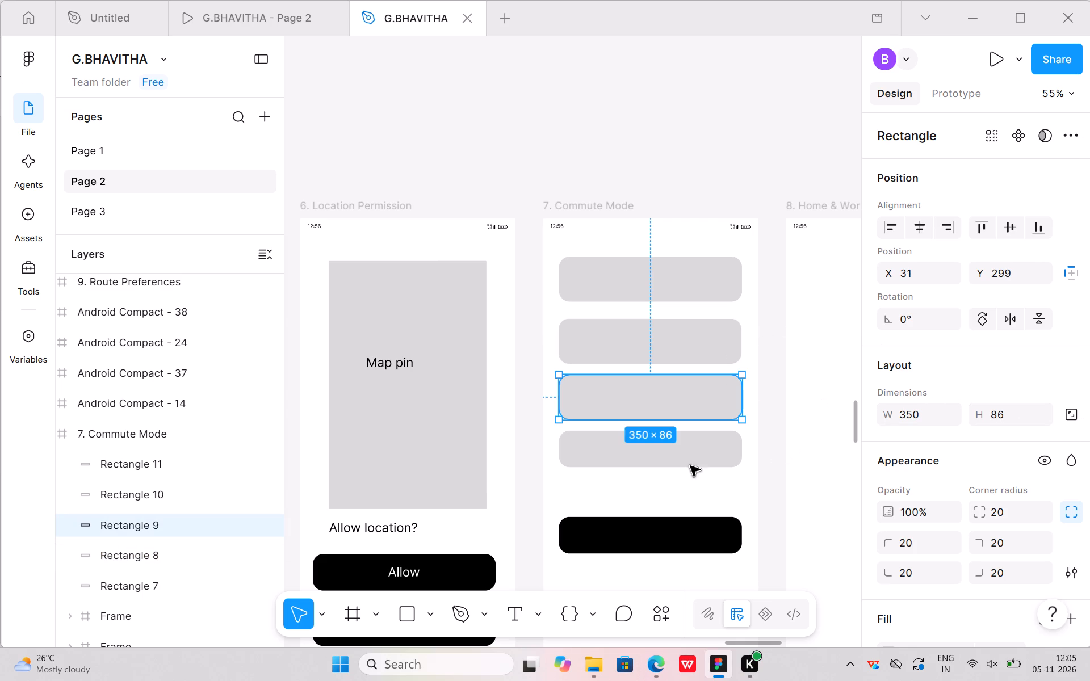
# Set the fourth grey rectangle's height in Commute Mode to 86, compare it with the top rectangle and clear the selection.
pyautogui.click(683, 456)
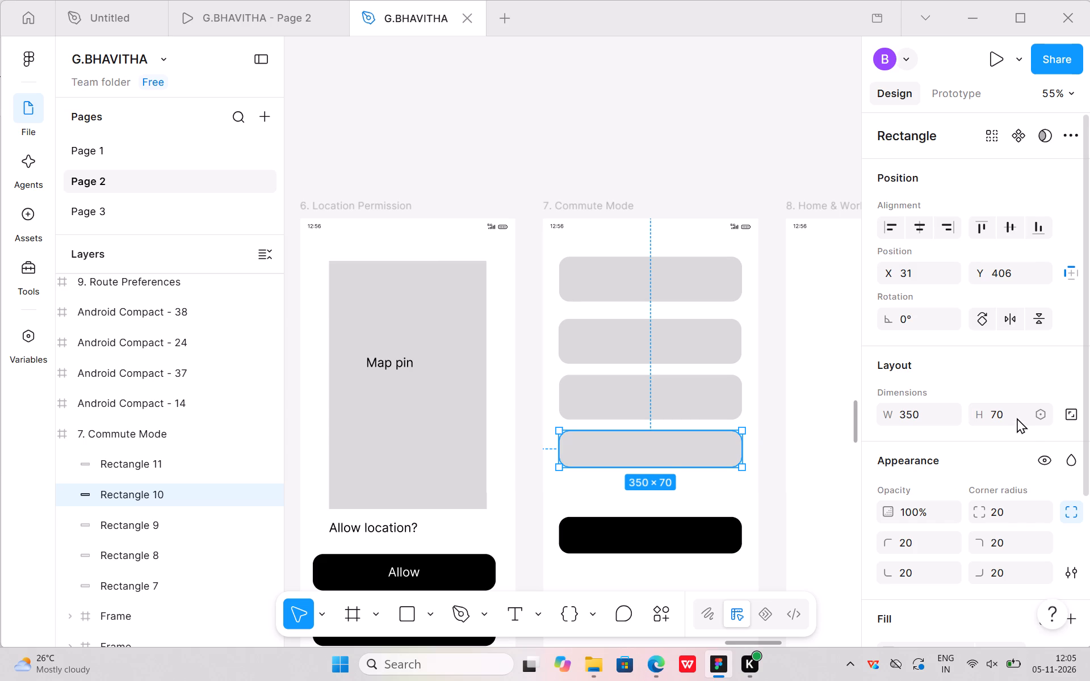
pyautogui.click(1017, 418)
pyautogui.press('BackSpace')
pyautogui.write('86')
pyautogui.press('Return')
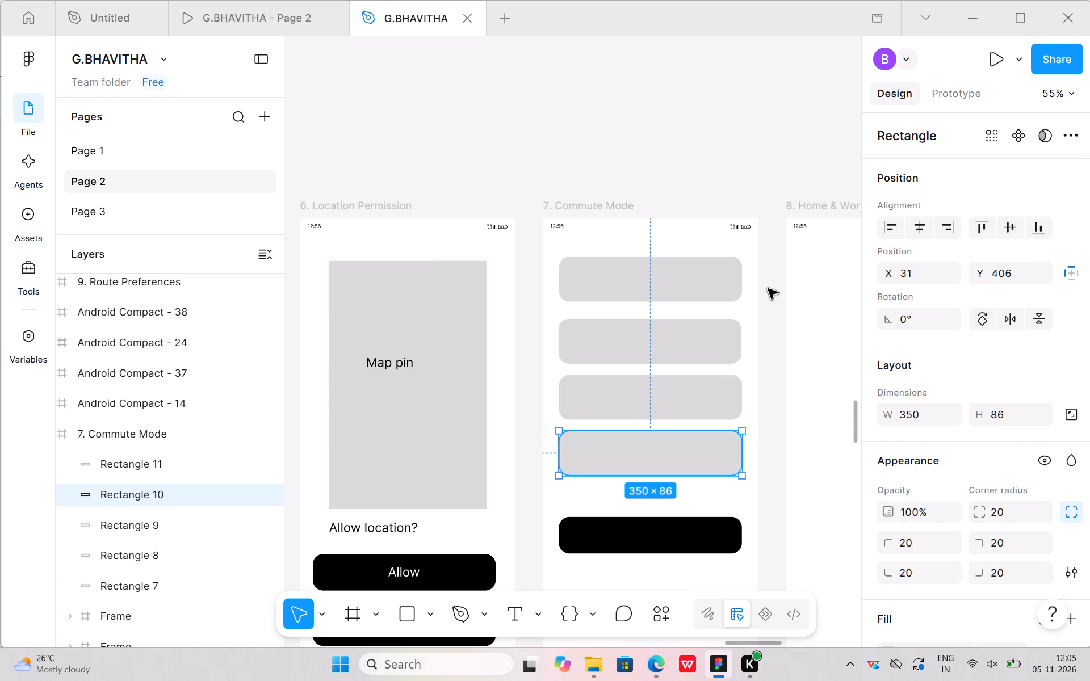
pyautogui.click(687, 275)
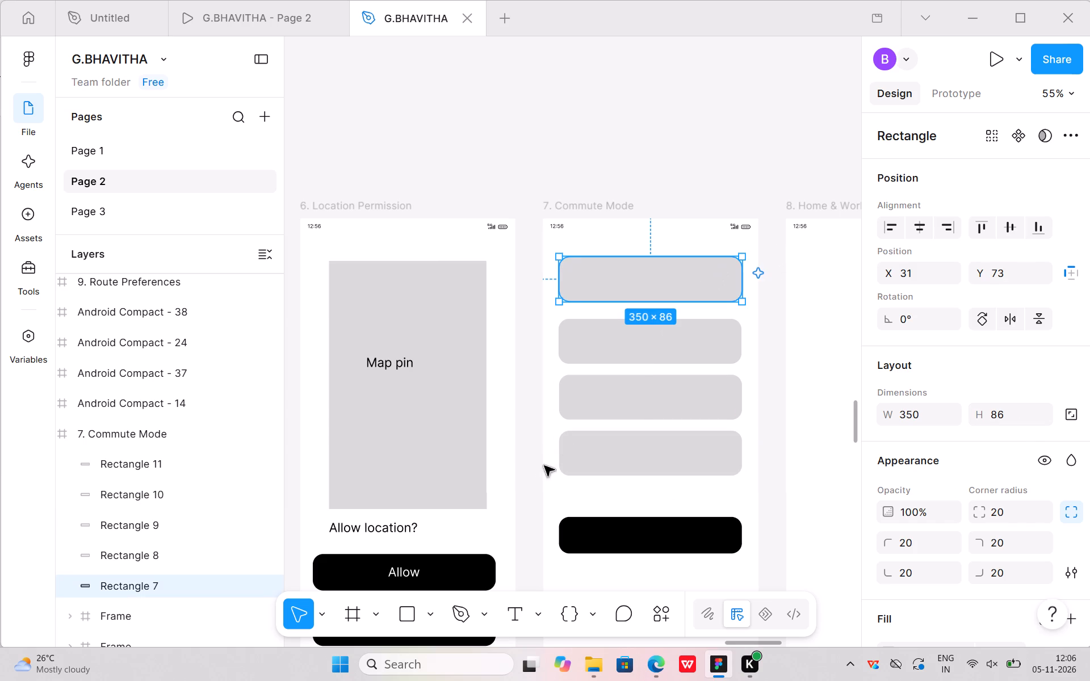
pyautogui.click(644, 501)
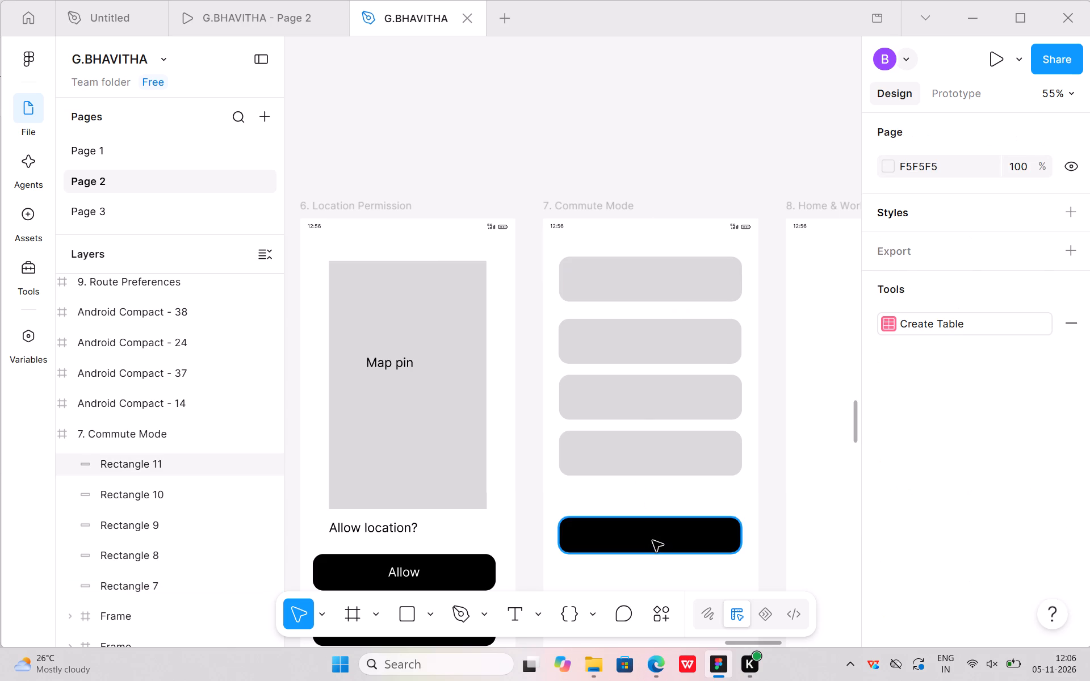
# Move the lower three grey rectangles in Commute Mode up into an evenly spaced stack, the second at about Y 172 and the third at about Y 271.
pyautogui.moveTo(643, 340); pyautogui.dragTo(643, 330)
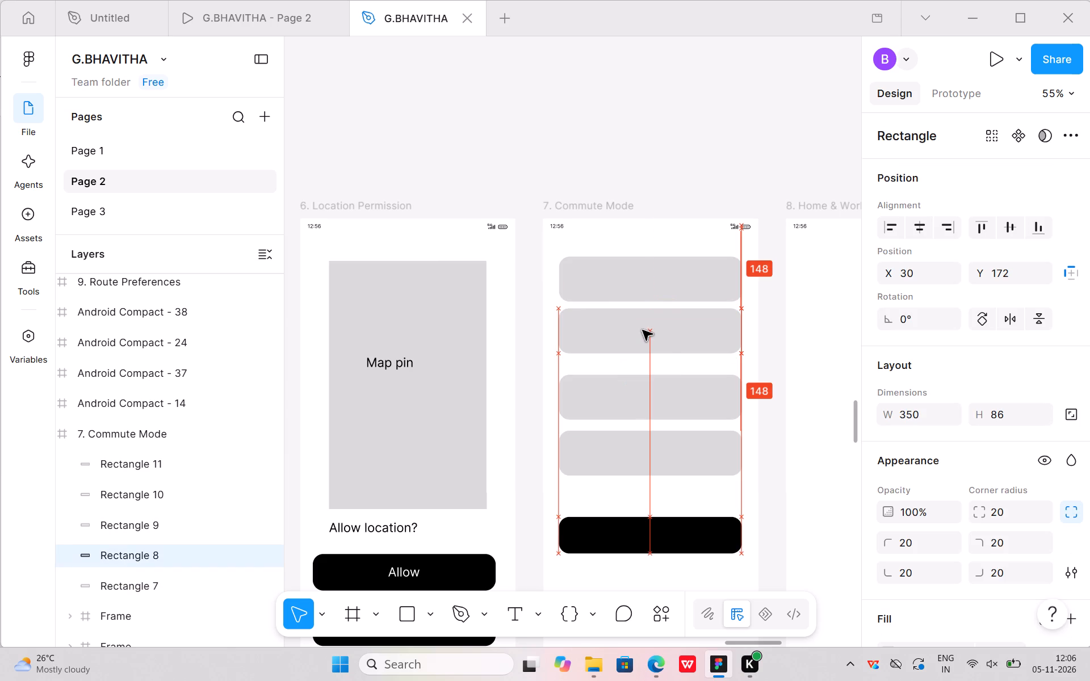
pyautogui.moveTo(643, 330); pyautogui.dragTo(643, 334)
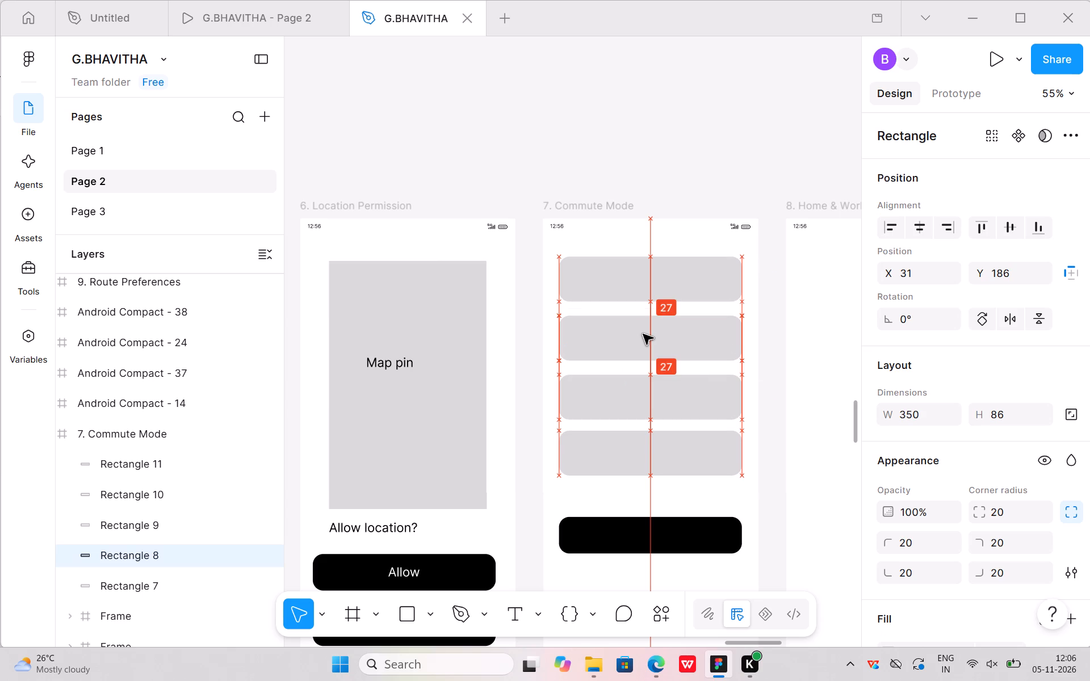
pyautogui.moveTo(643, 334); pyautogui.dragTo(644, 333)
pyautogui.moveTo(635, 407); pyautogui.dragTo(636, 394)
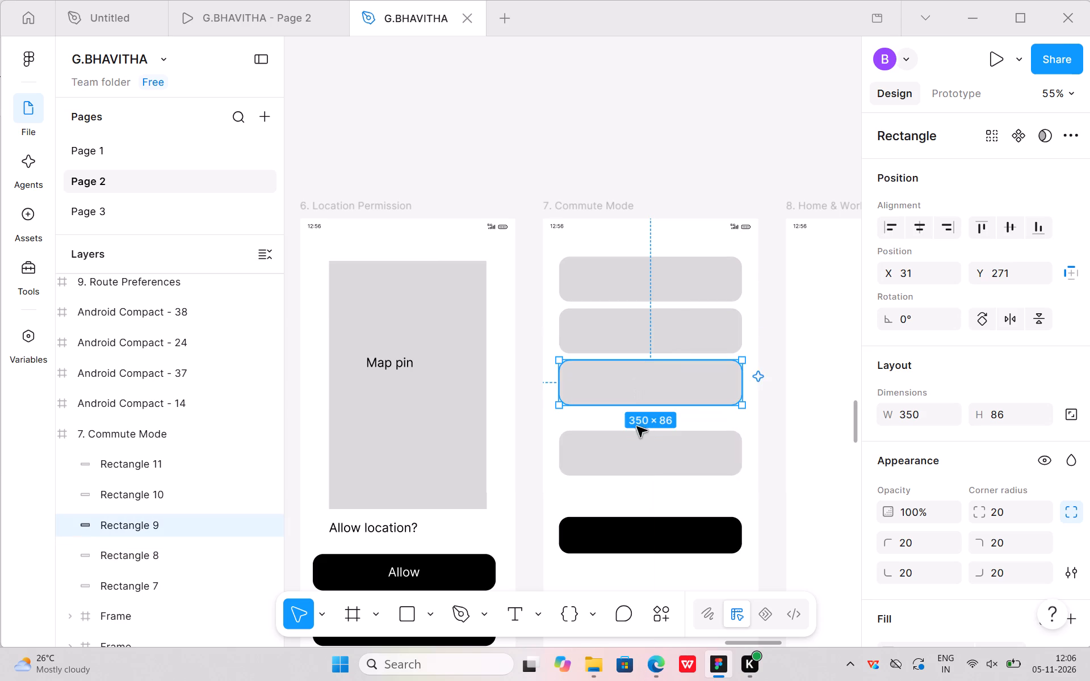
pyautogui.moveTo(639, 448); pyautogui.dragTo(642, 433)
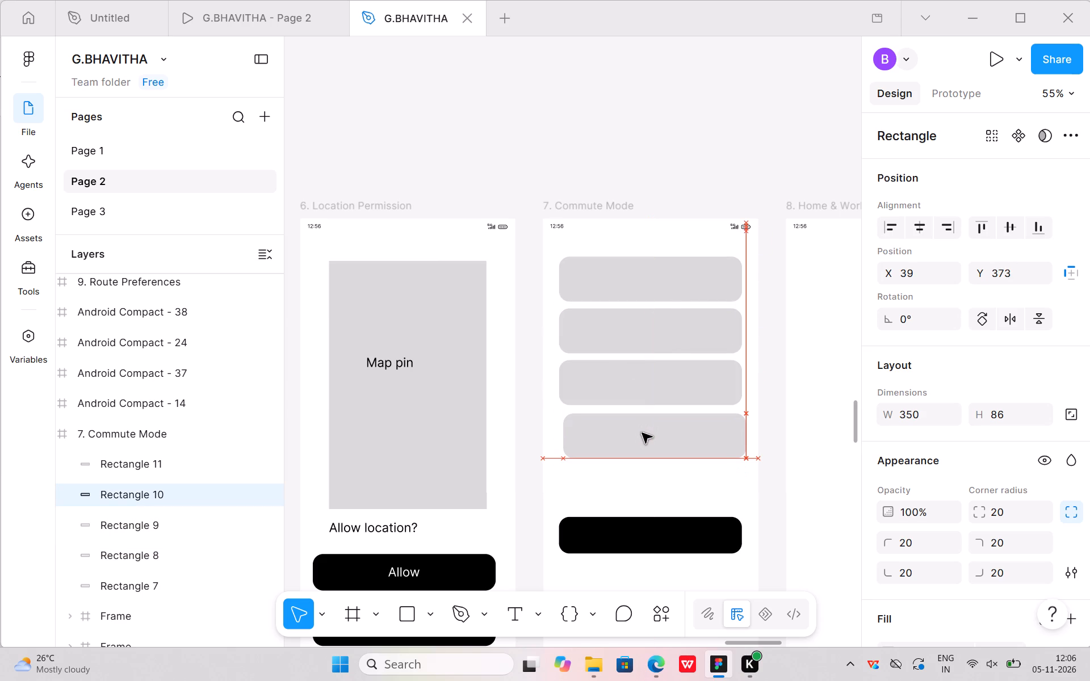
pyautogui.moveTo(642, 433); pyautogui.dragTo(638, 431)
# Move the black rectangle in Commute Mode up to sit just below the fourth grey rectangle and clear the selection.
pyautogui.moveTo(638, 533); pyautogui.dragTo(639, 531)
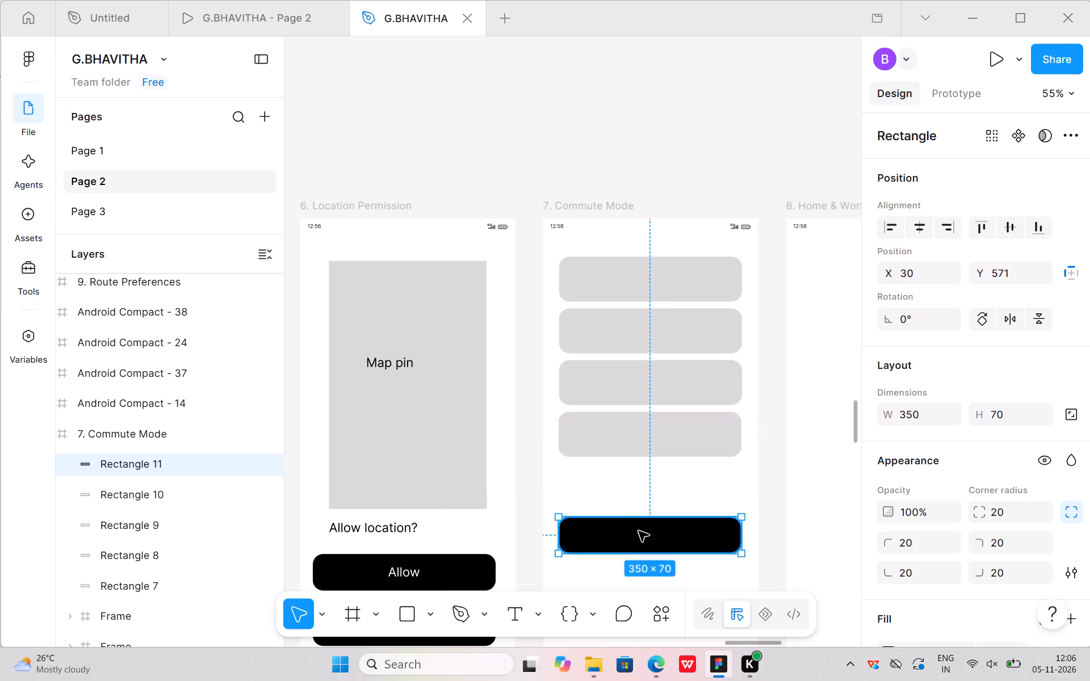
pyautogui.moveTo(639, 531); pyautogui.dragTo(638, 487)
pyautogui.click(613, 574)
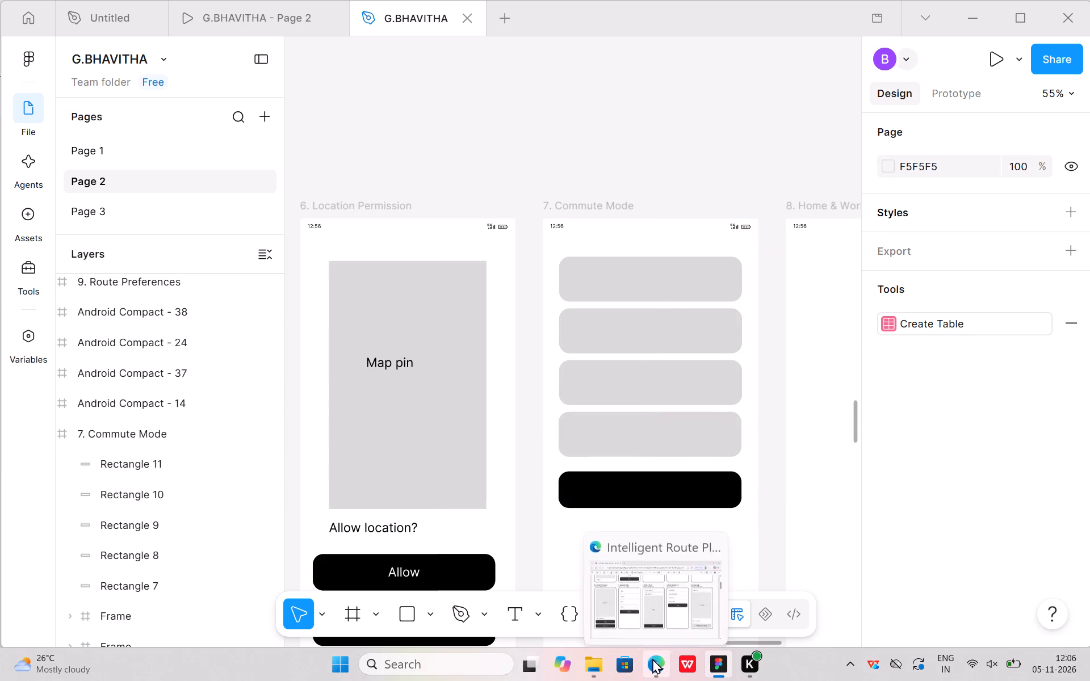
# Switch to the Intelligent Route Planner PDF in Edge and copy the label Drive from its Commute Mode screen.
pyautogui.click(669, 607)
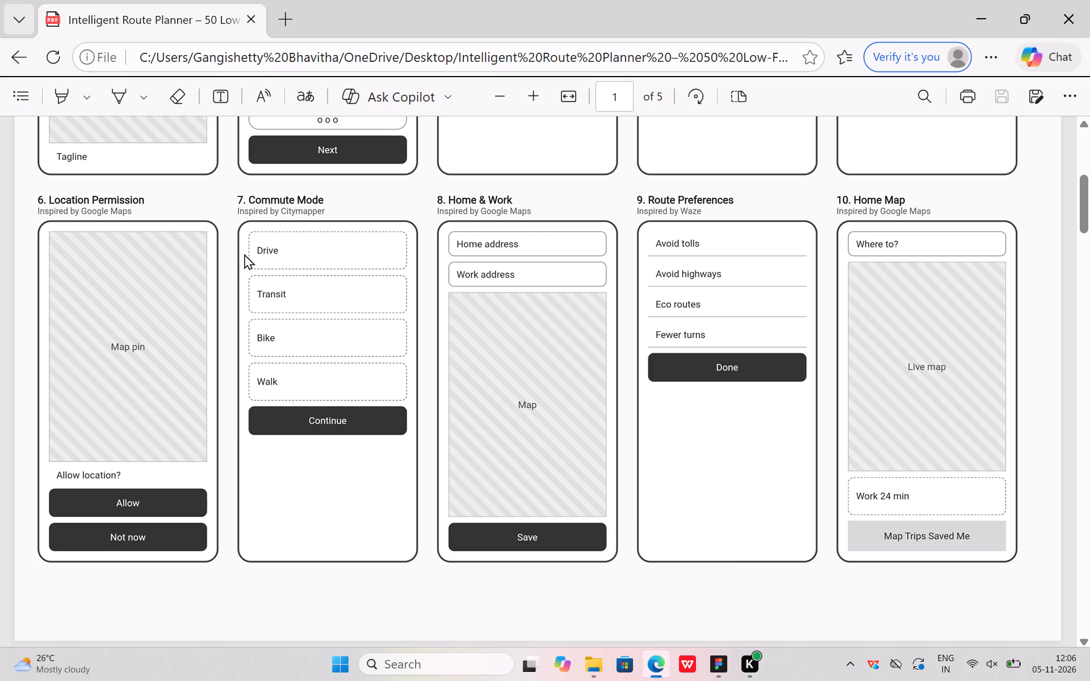
pyautogui.moveTo(253, 247); pyautogui.dragTo(277, 249)
pyautogui.moveTo(277, 249); pyautogui.dragTo(282, 249)
pyautogui.hotkey('ctrl', 'c')
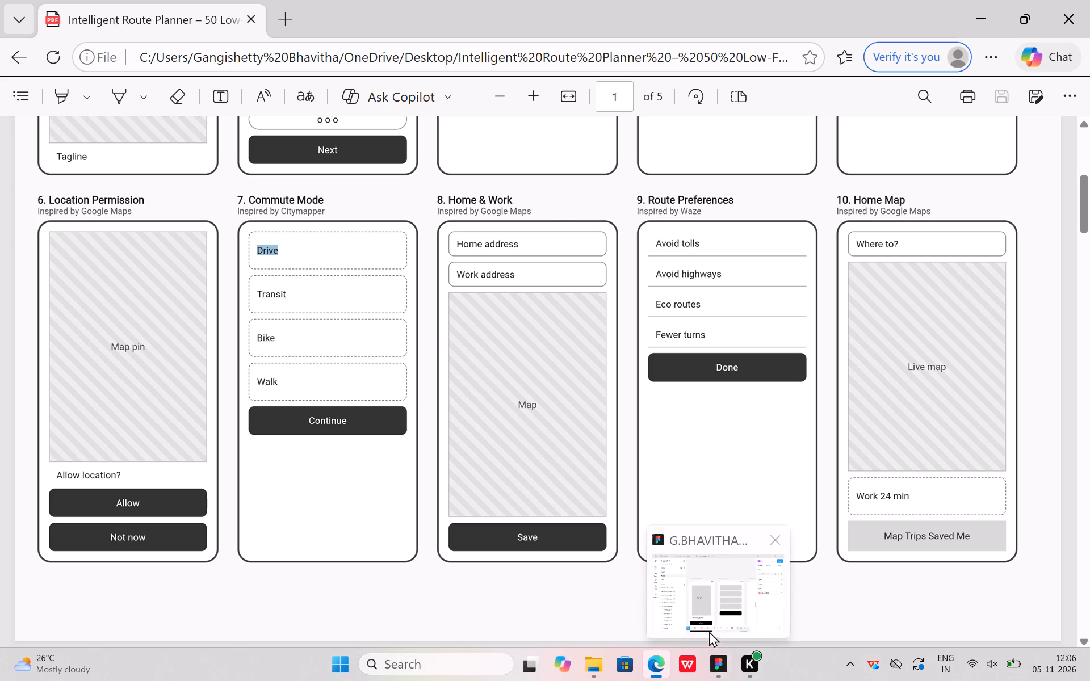
# Back in Figma, add the copied text Drive to the top grey rectangle of Commute Mode, vertically centred at about X 76, Y 101.
pyautogui.click(706, 607)
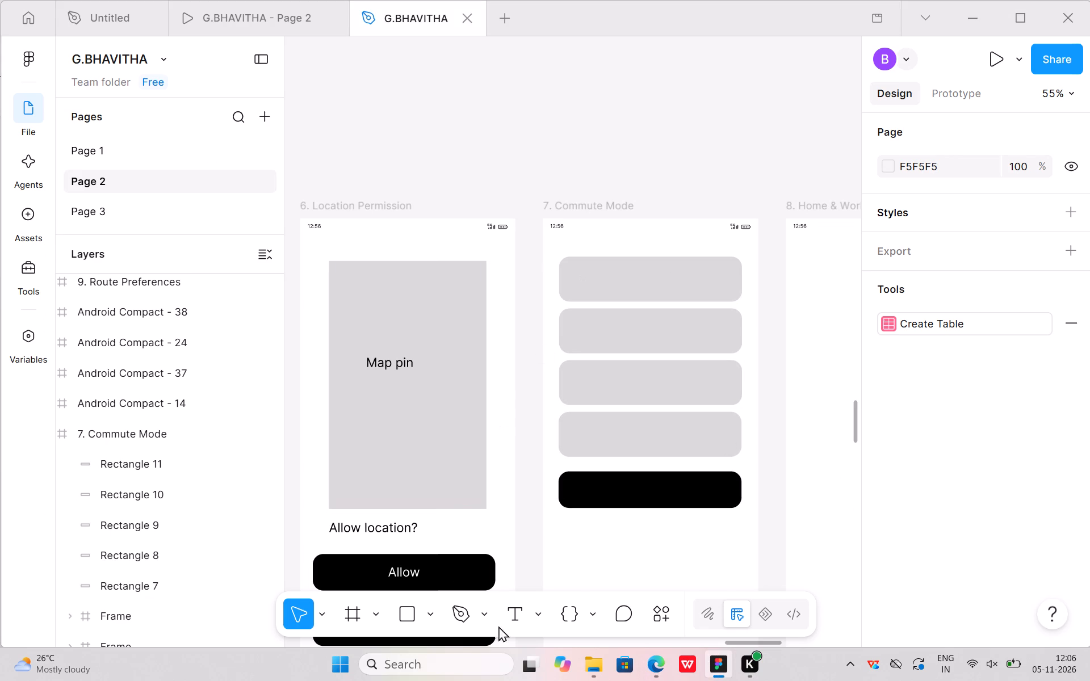
pyautogui.click(519, 619)
pyautogui.click(586, 279)
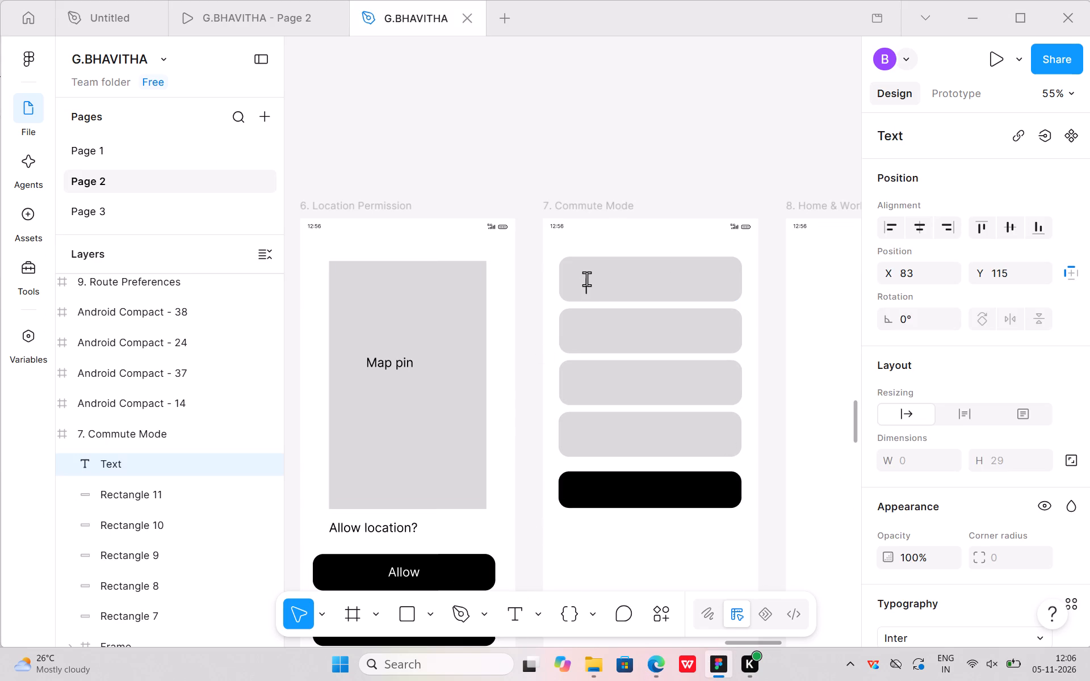
pyautogui.hotkey('ctrl', 'v')
pyautogui.click(611, 302)
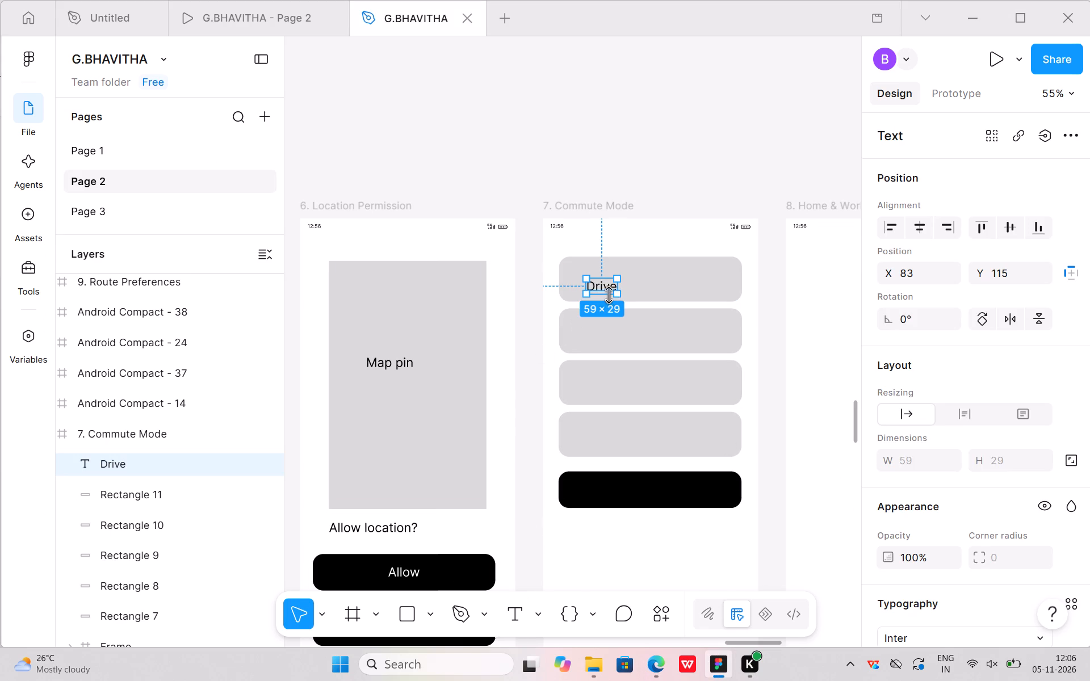
pyautogui.moveTo(602, 286); pyautogui.dragTo(598, 280)
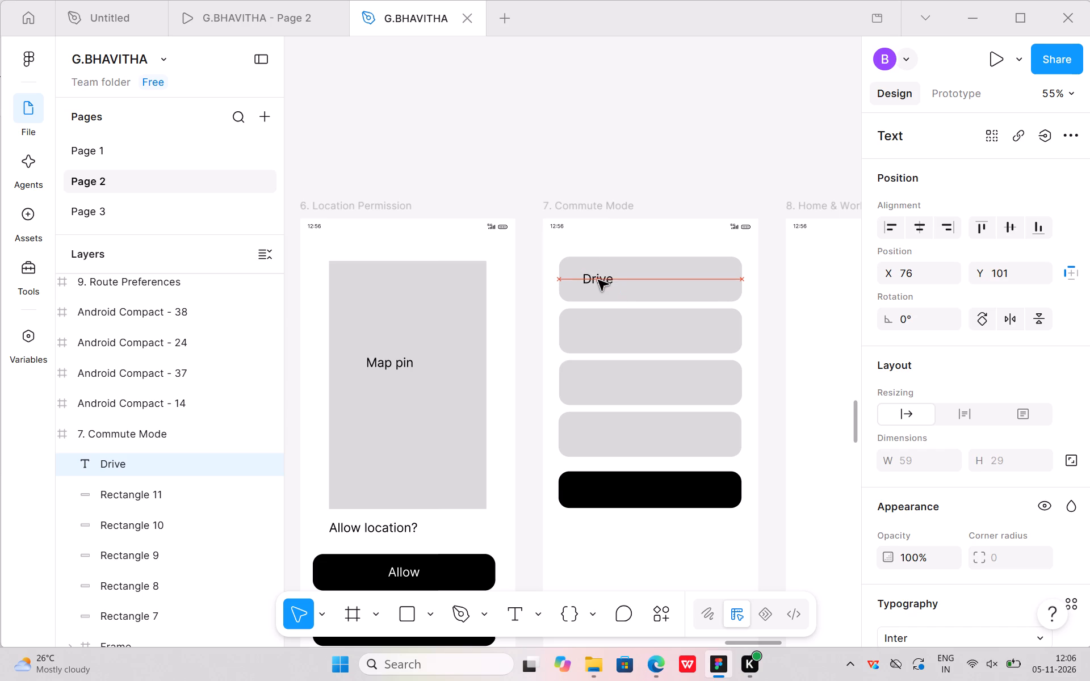
# Move the Drive label closer to the left edge of its grey rectangle, to about X 54, Y 101.
pyautogui.moveTo(598, 280); pyautogui.dragTo(588, 278)
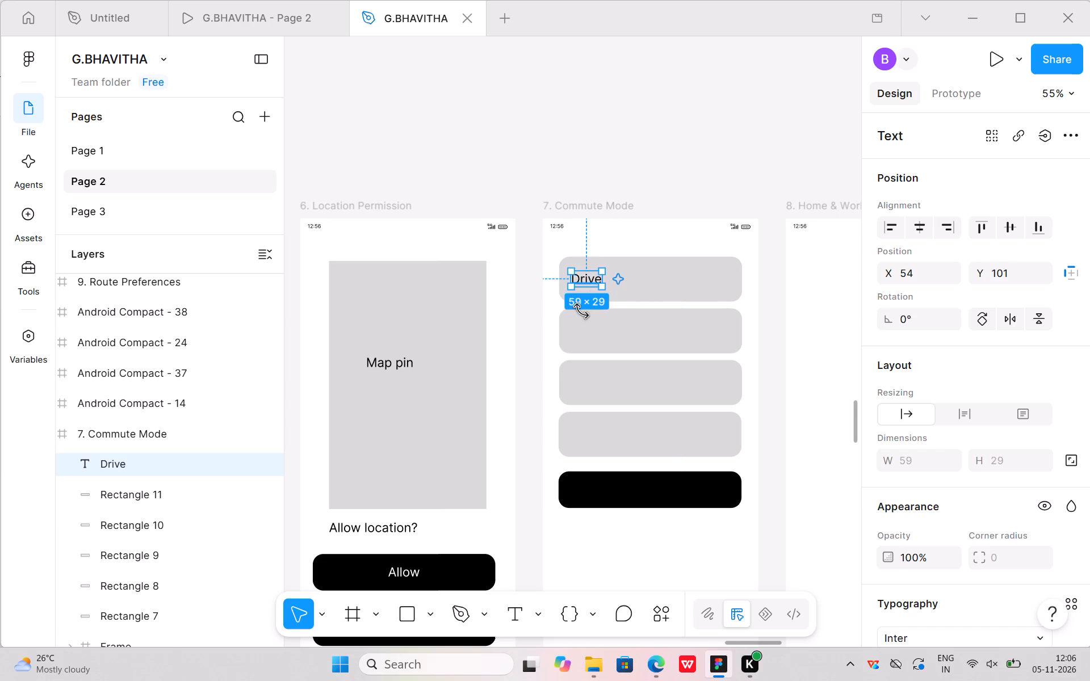
# Switch to the Intelligent Route Planner PDF in Edge and copy the label Transit from its Commute Mode screen.
pyautogui.click(597, 343)
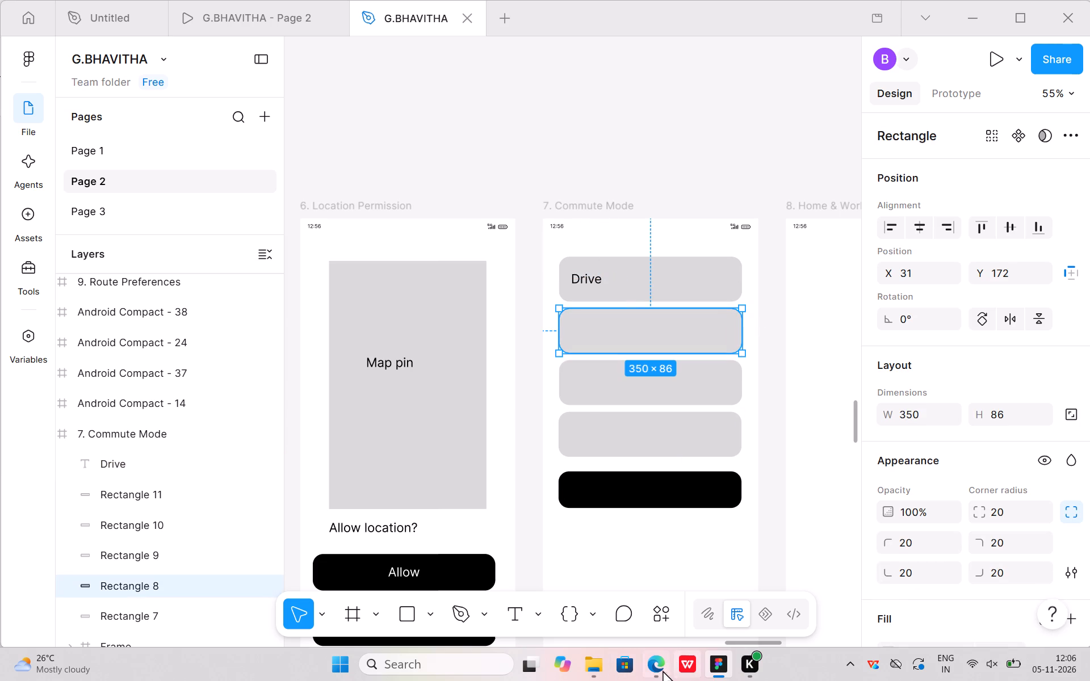
pyautogui.click(661, 595)
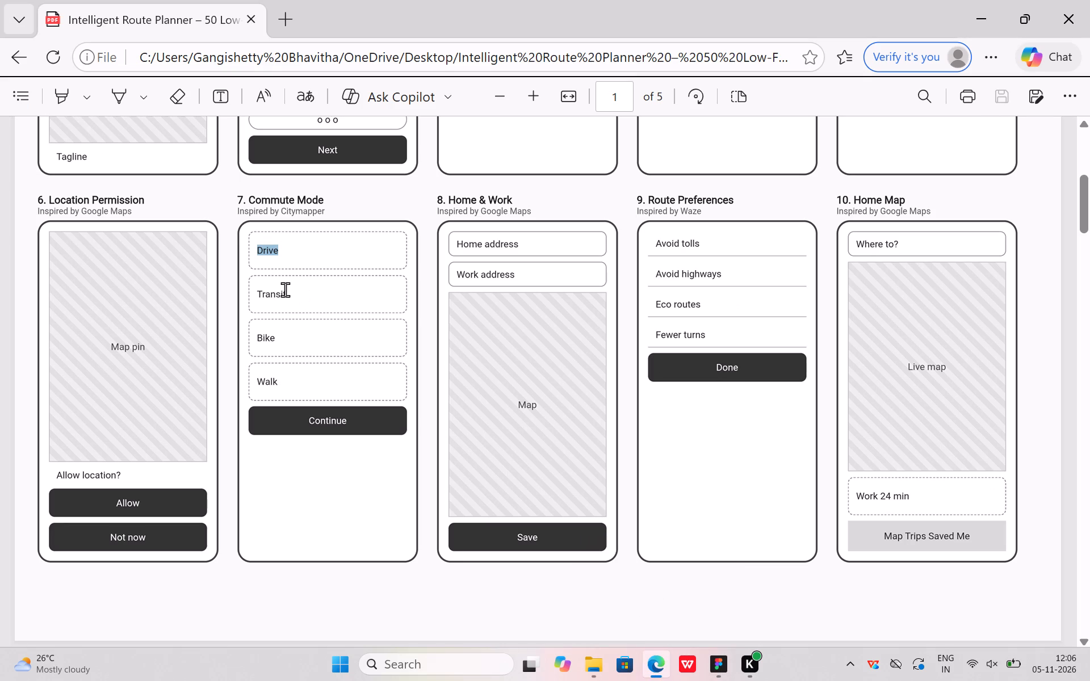
pyautogui.moveTo(254, 290); pyautogui.dragTo(284, 293)
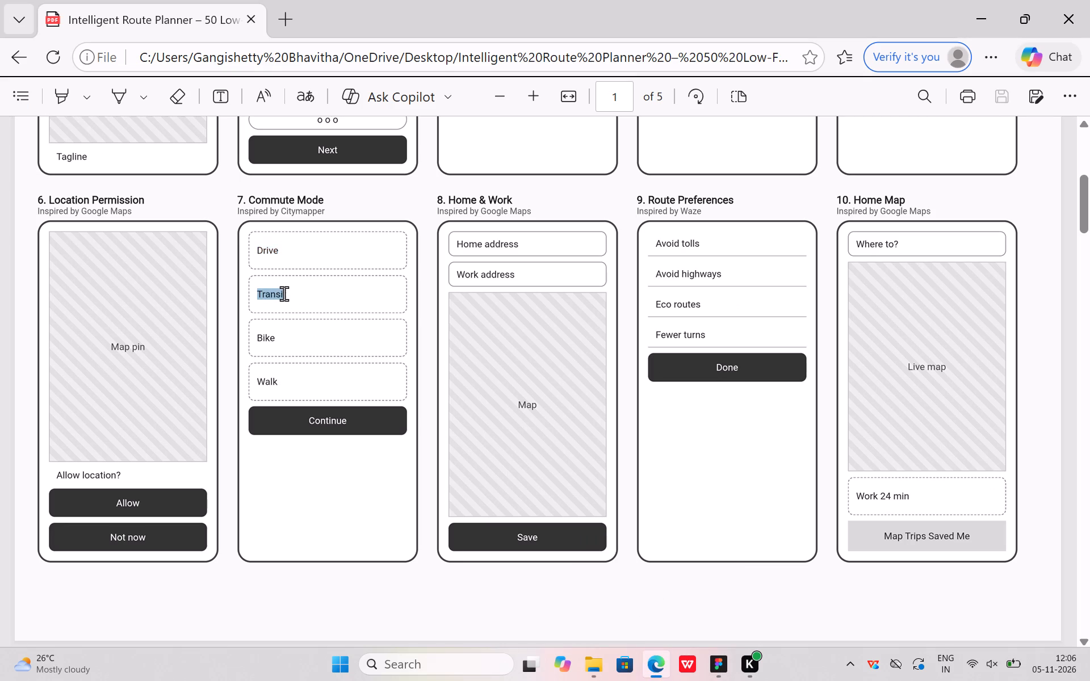
pyautogui.moveTo(284, 293); pyautogui.dragTo(305, 293)
pyautogui.click(293, 296)
pyautogui.moveTo(255, 293); pyautogui.dragTo(278, 292)
pyautogui.moveTo(278, 292); pyautogui.dragTo(285, 291)
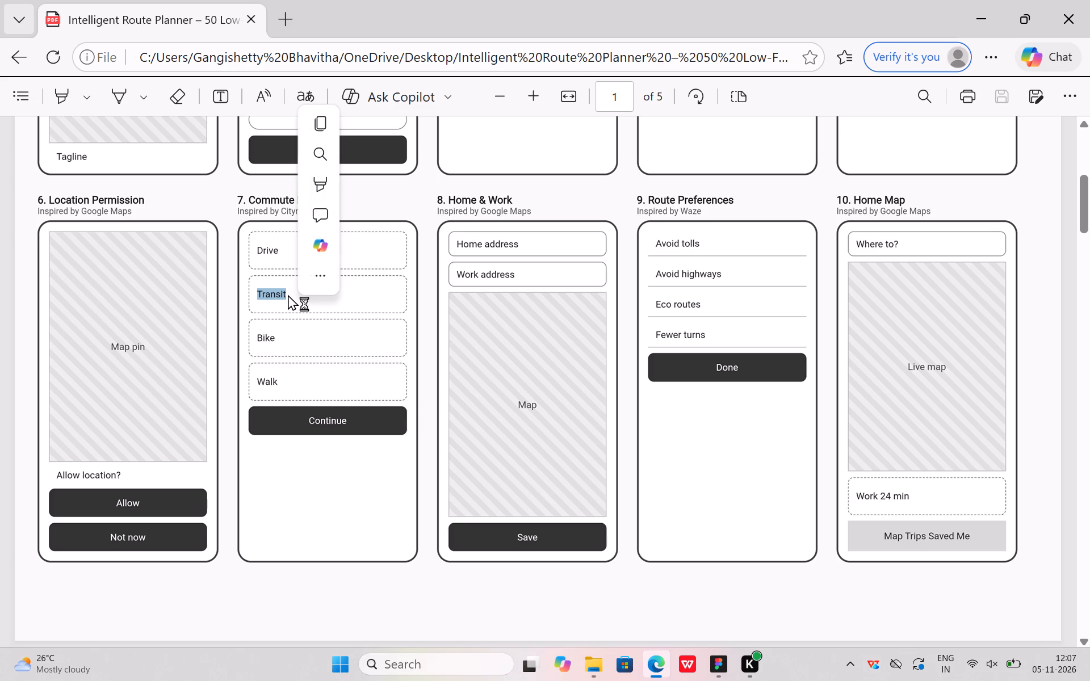
pyautogui.hotkey('ctrl', 'c')
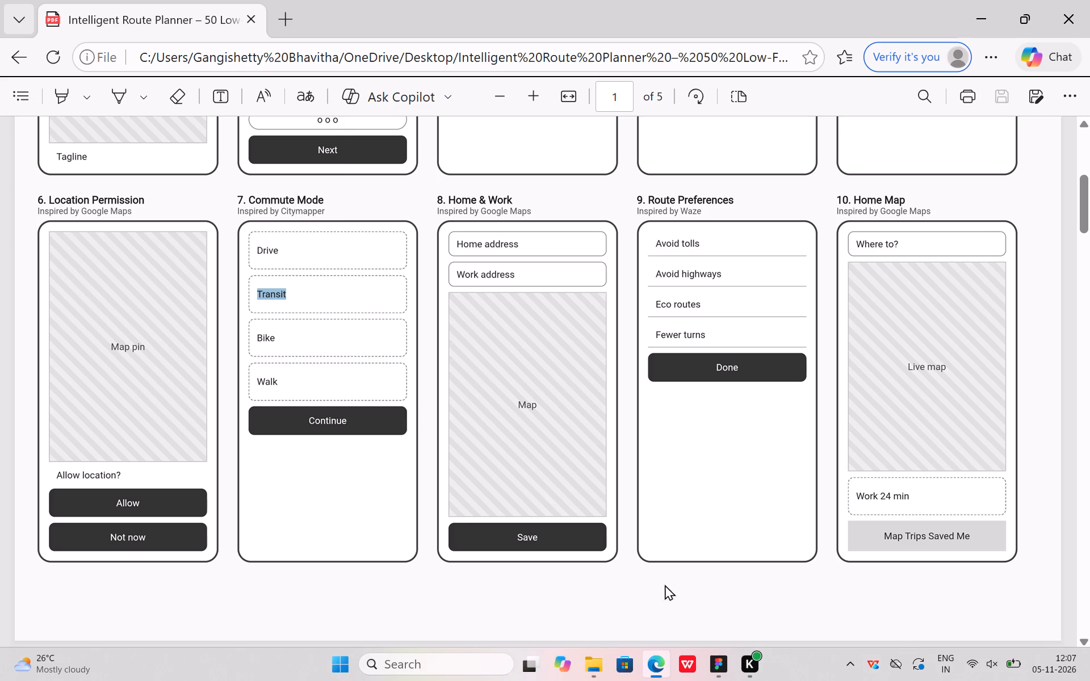
# Back in Figma, add the copied text Transit to the second grey rectangle of Commute Mode at about X 67, Y 215.
pyautogui.click(709, 591)
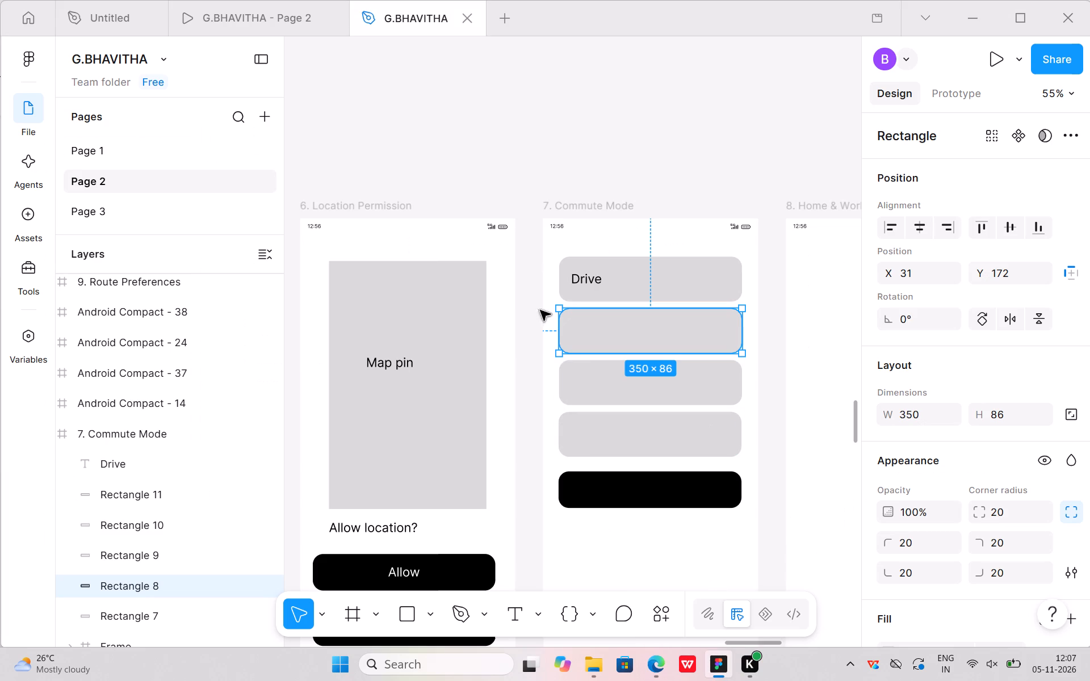
pyautogui.doubleClick(521, 620)
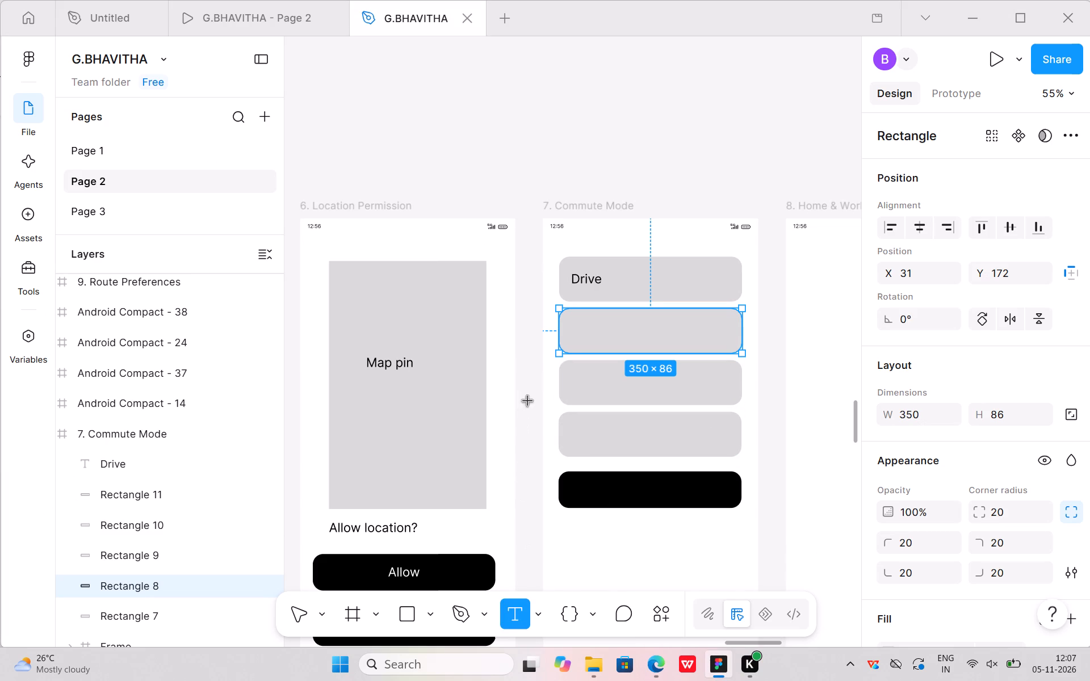
pyautogui.click(577, 331)
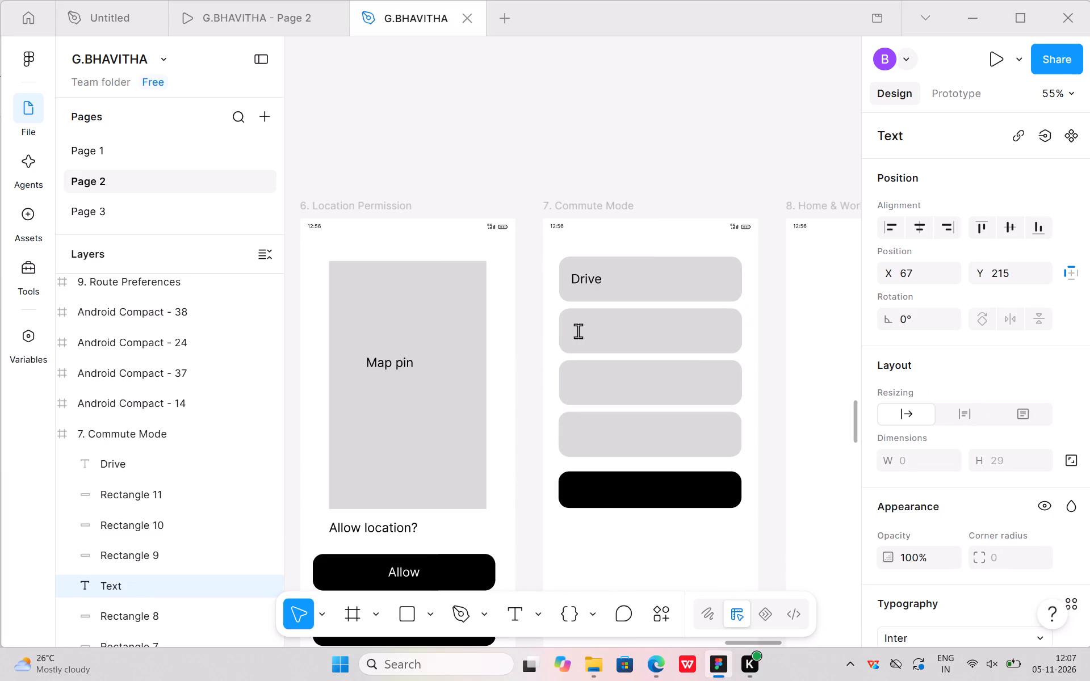
pyautogui.hotkey('ctrl', 'v')
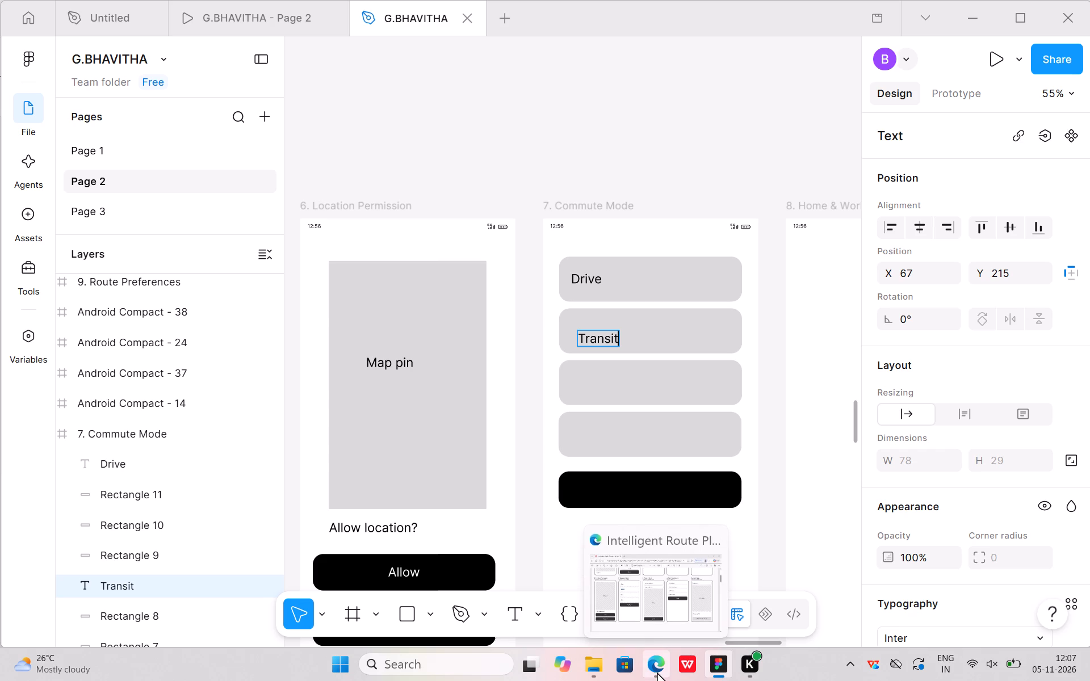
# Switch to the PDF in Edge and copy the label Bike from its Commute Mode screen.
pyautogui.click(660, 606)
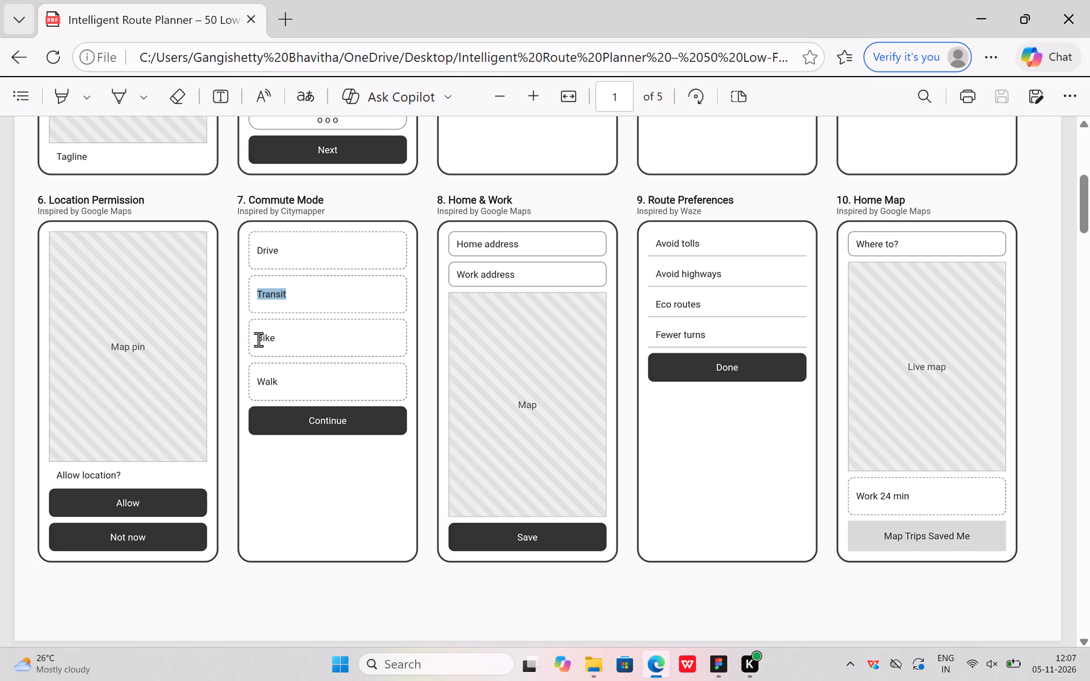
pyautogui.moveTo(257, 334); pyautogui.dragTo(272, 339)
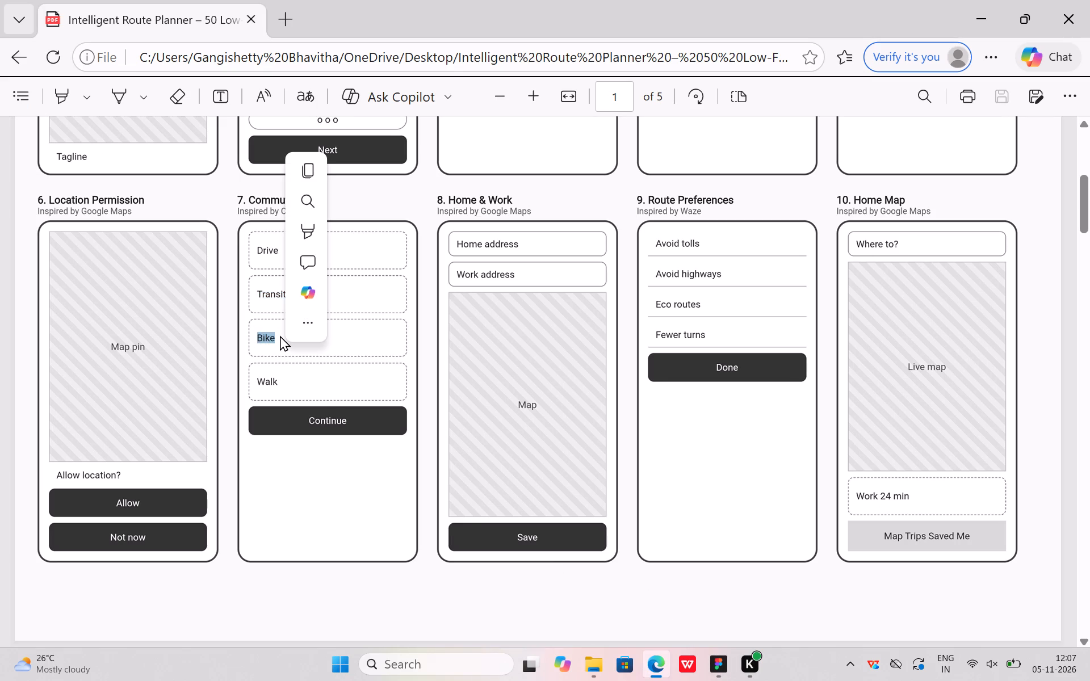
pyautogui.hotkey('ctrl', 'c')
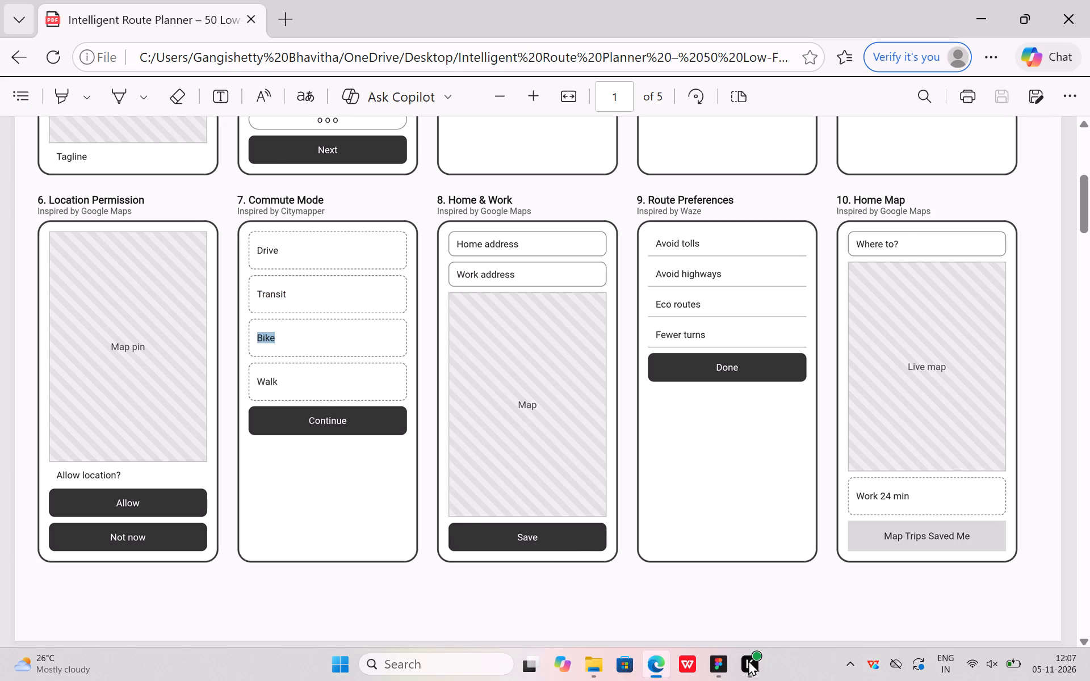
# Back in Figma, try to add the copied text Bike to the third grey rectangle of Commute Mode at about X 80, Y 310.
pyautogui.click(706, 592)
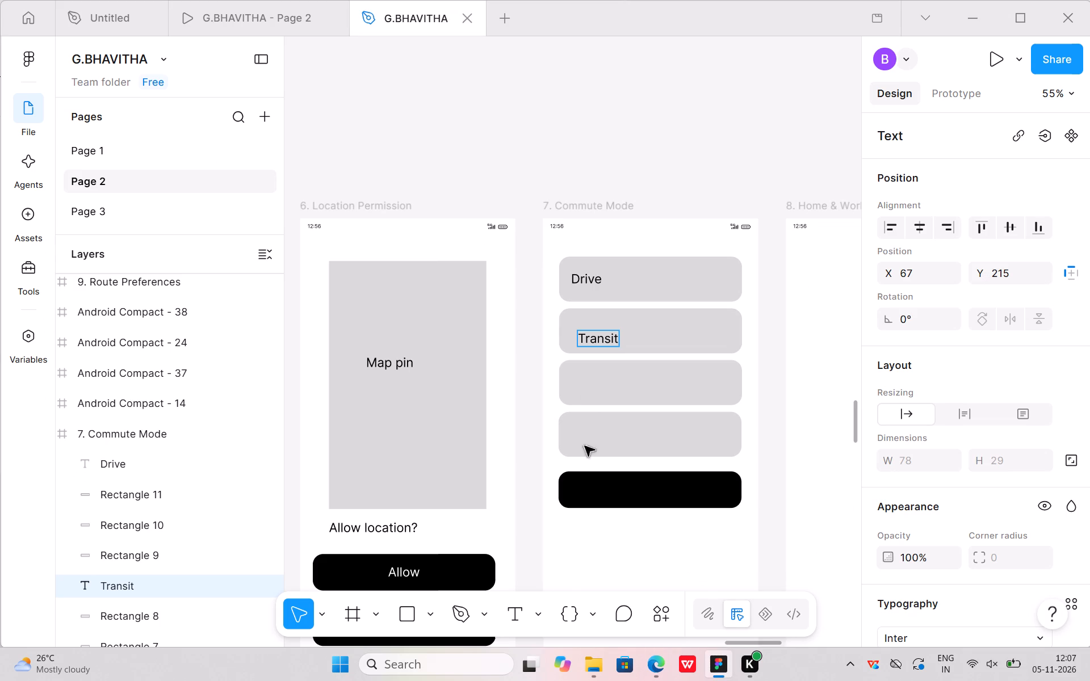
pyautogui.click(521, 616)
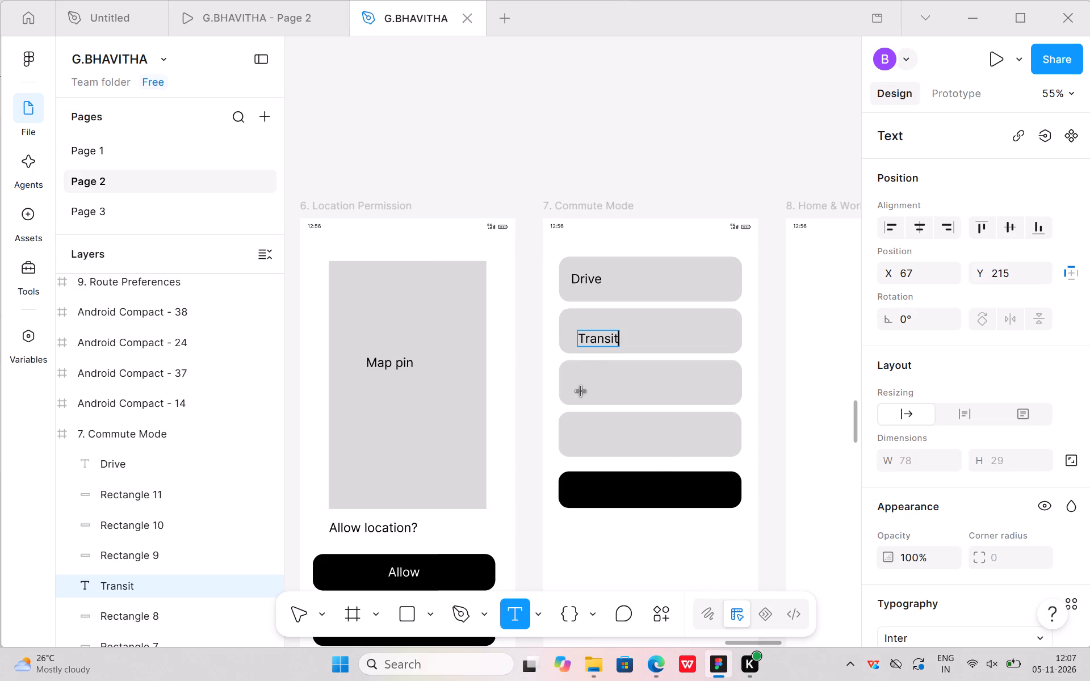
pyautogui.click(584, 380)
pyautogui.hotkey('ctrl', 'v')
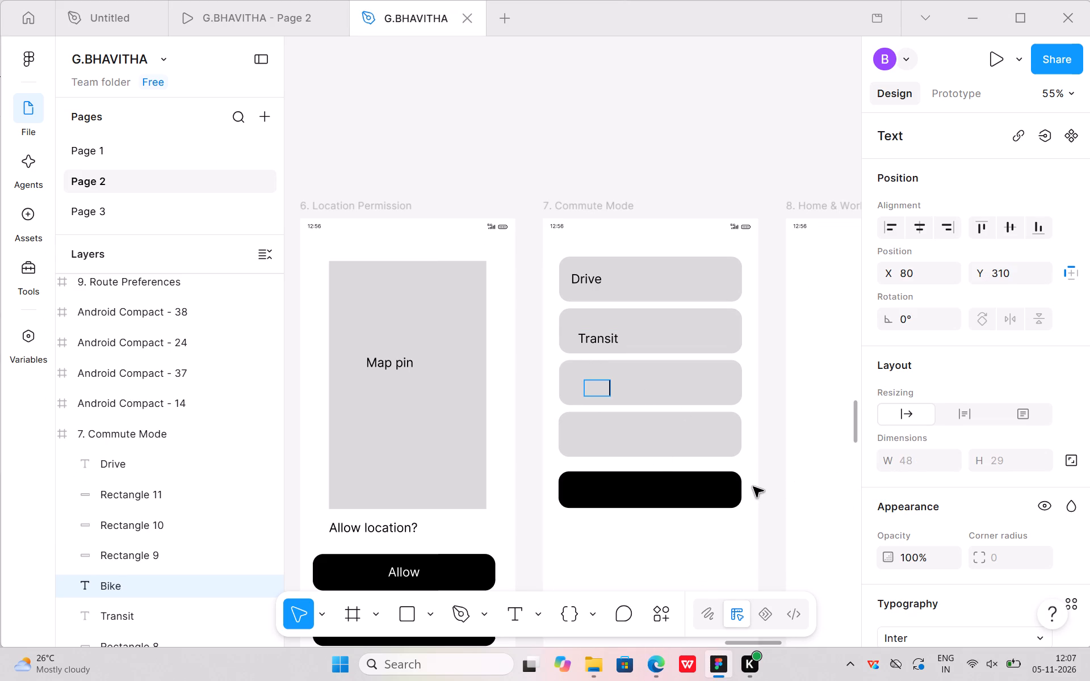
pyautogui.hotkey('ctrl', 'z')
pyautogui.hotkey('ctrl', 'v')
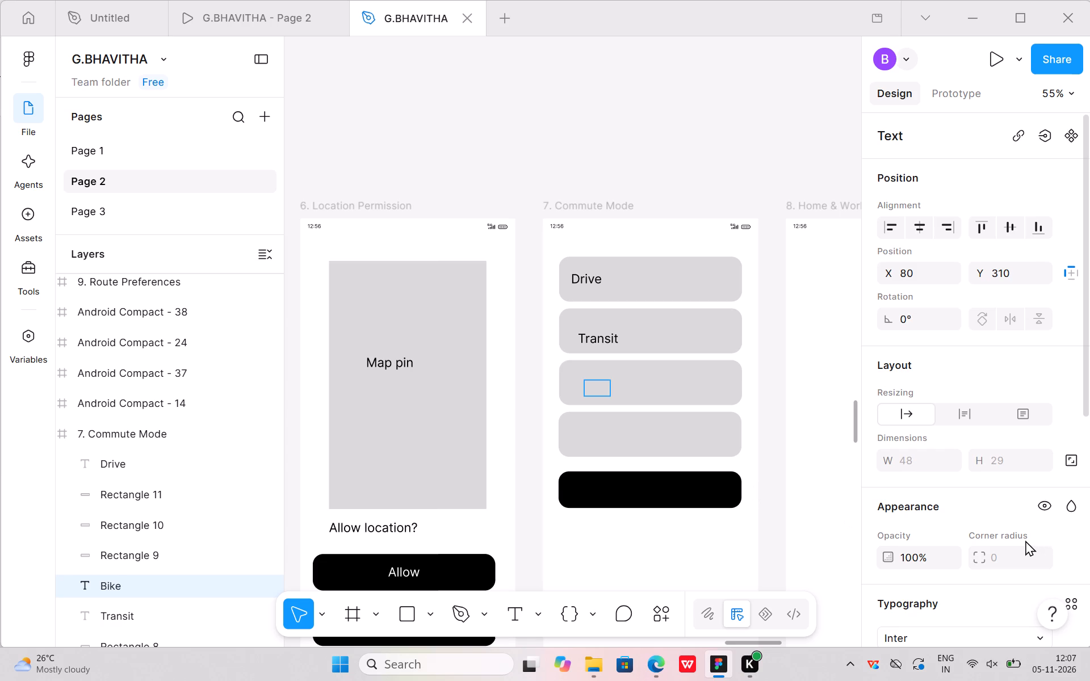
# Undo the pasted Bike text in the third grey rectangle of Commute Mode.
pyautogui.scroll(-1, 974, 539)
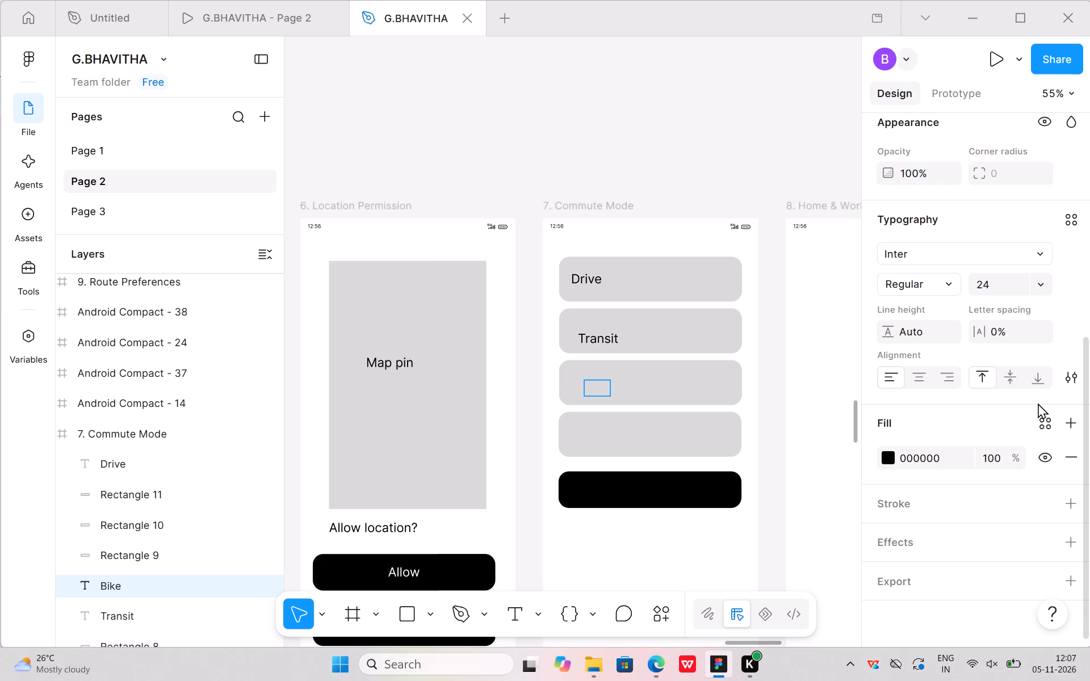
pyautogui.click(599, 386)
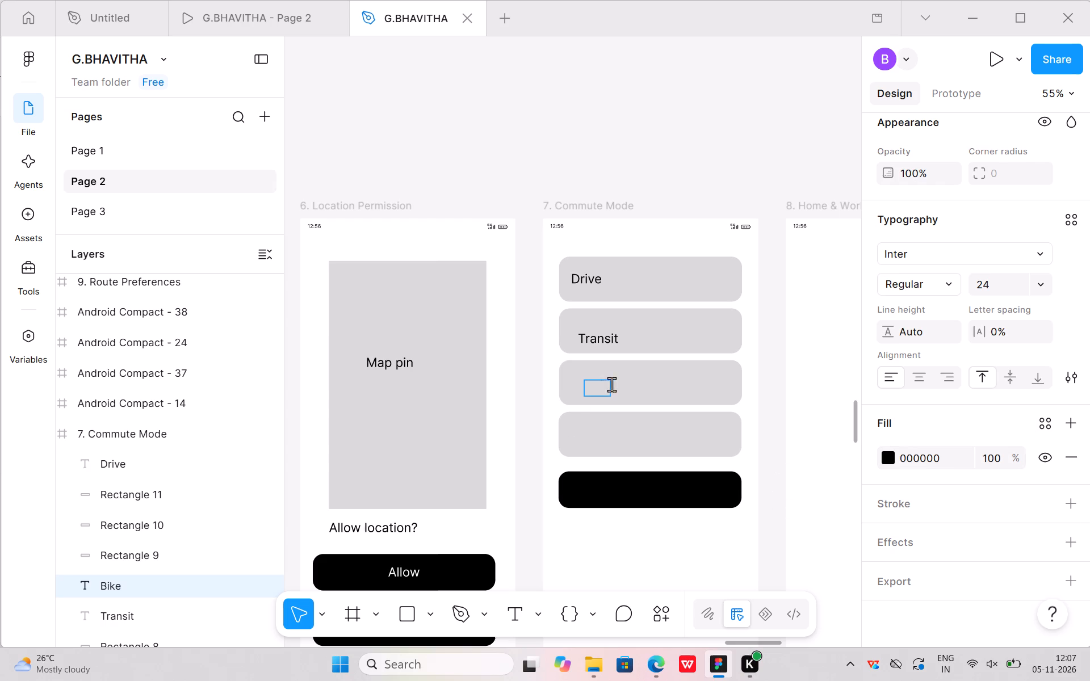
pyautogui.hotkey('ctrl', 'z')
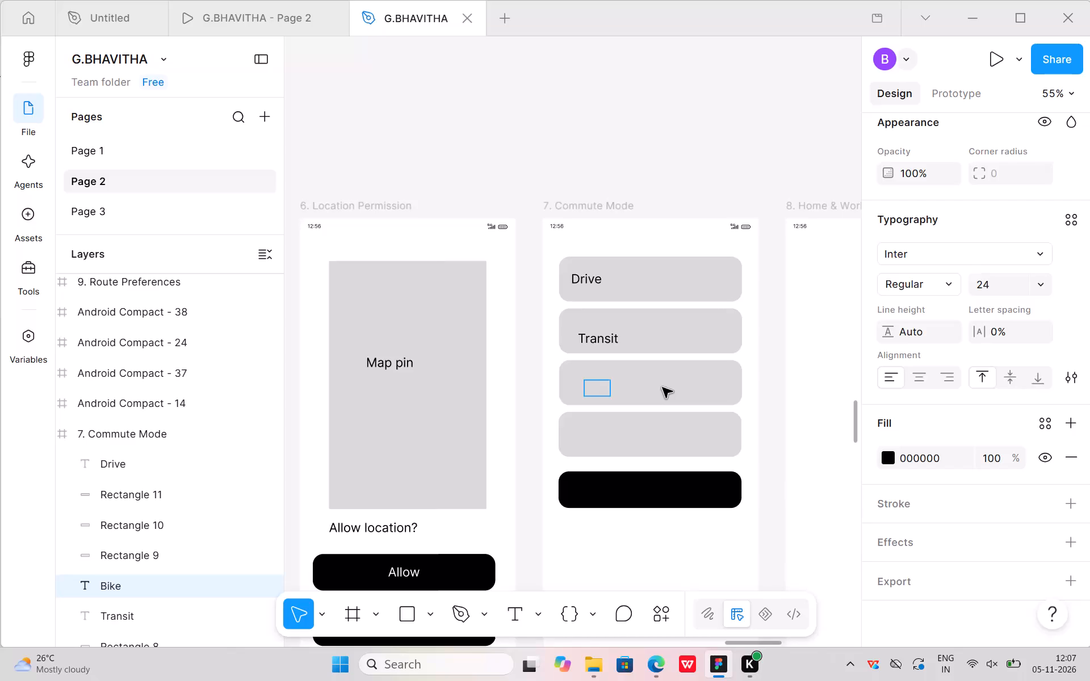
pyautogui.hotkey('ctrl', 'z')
# Switch to the PDF in Edge and copy the whole label Bike from its Commute Mode screen again.
pyautogui.click(711, 616)
pyautogui.click(666, 596)
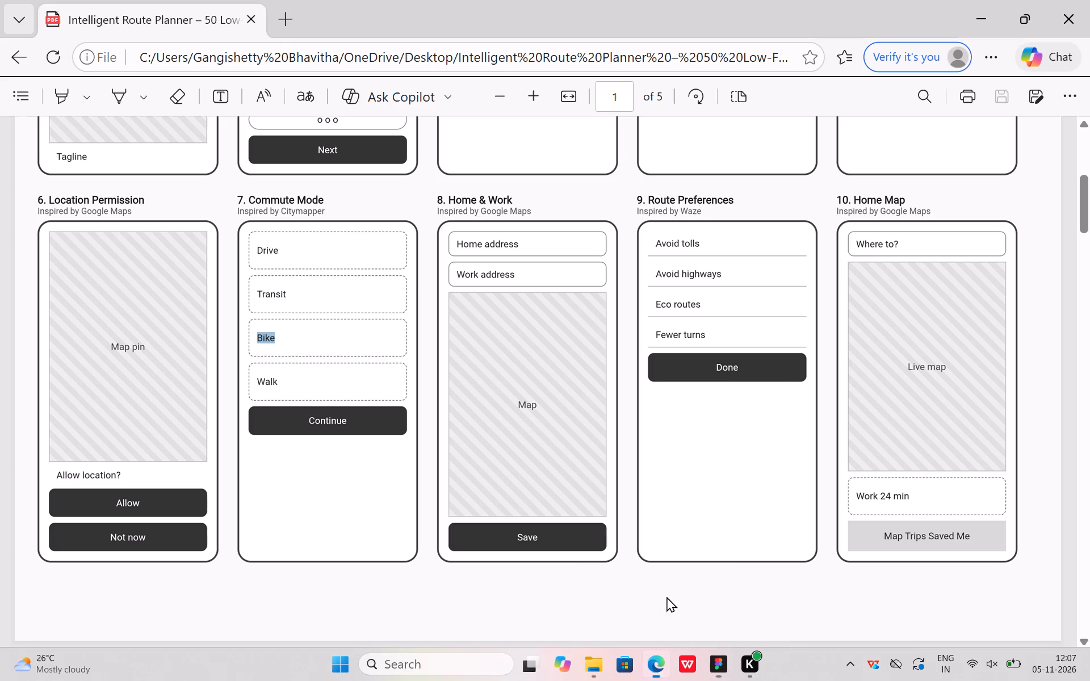
pyautogui.click(280, 331)
pyautogui.moveTo(256, 337); pyautogui.dragTo(270, 335)
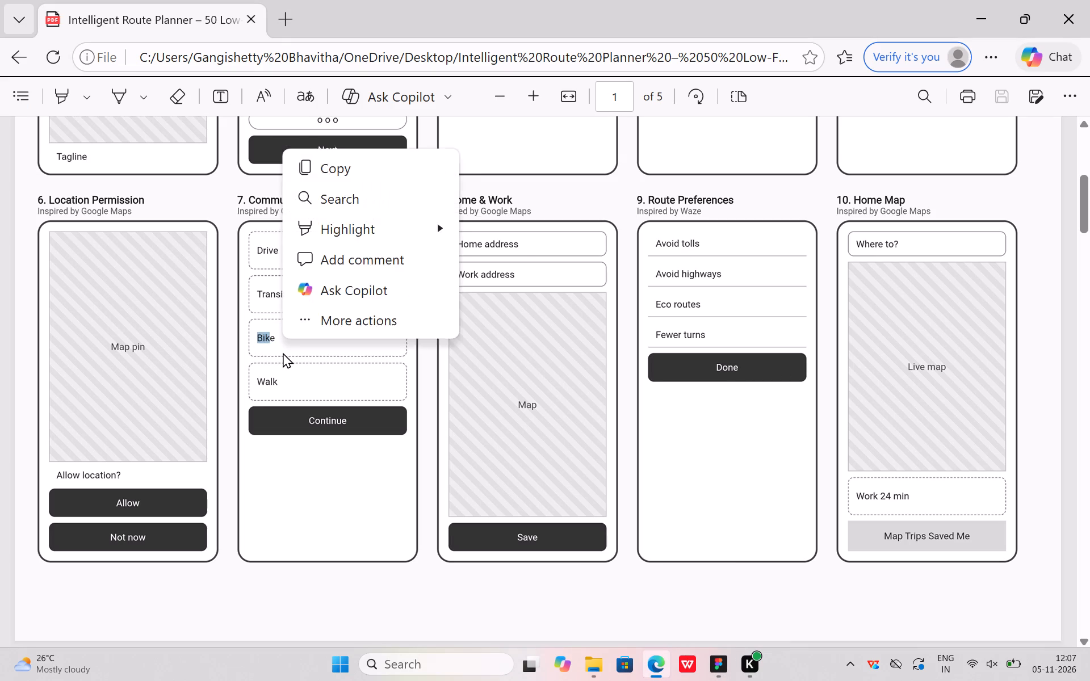
pyautogui.click(283, 352)
pyautogui.moveTo(257, 338); pyautogui.dragTo(277, 341)
pyautogui.hotkey('ctrl', 'c')
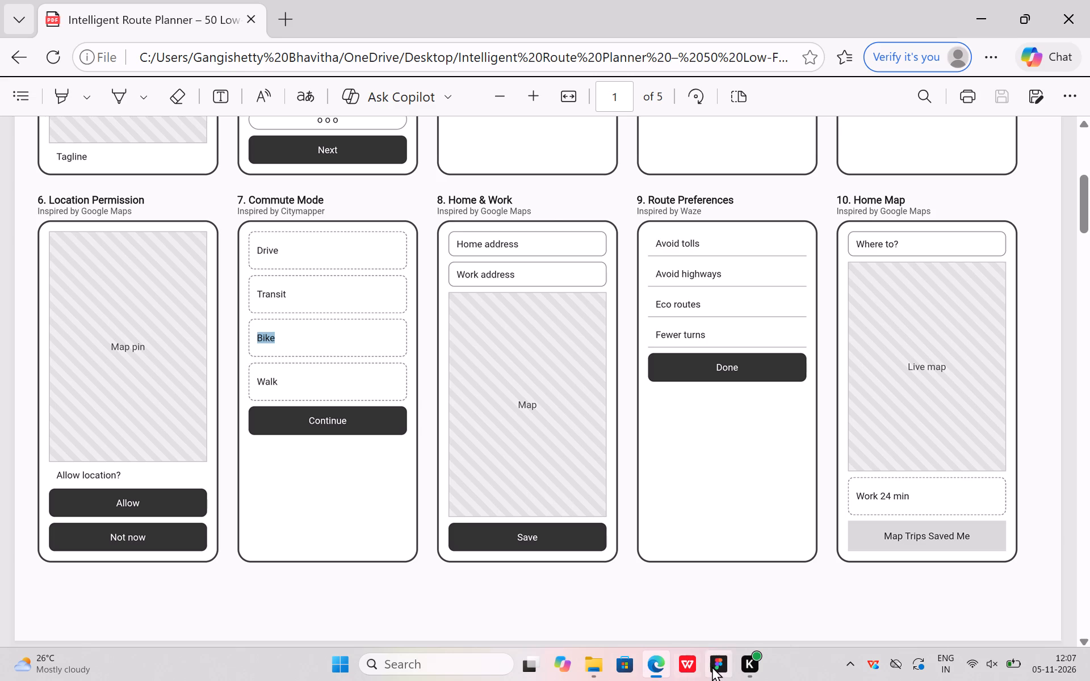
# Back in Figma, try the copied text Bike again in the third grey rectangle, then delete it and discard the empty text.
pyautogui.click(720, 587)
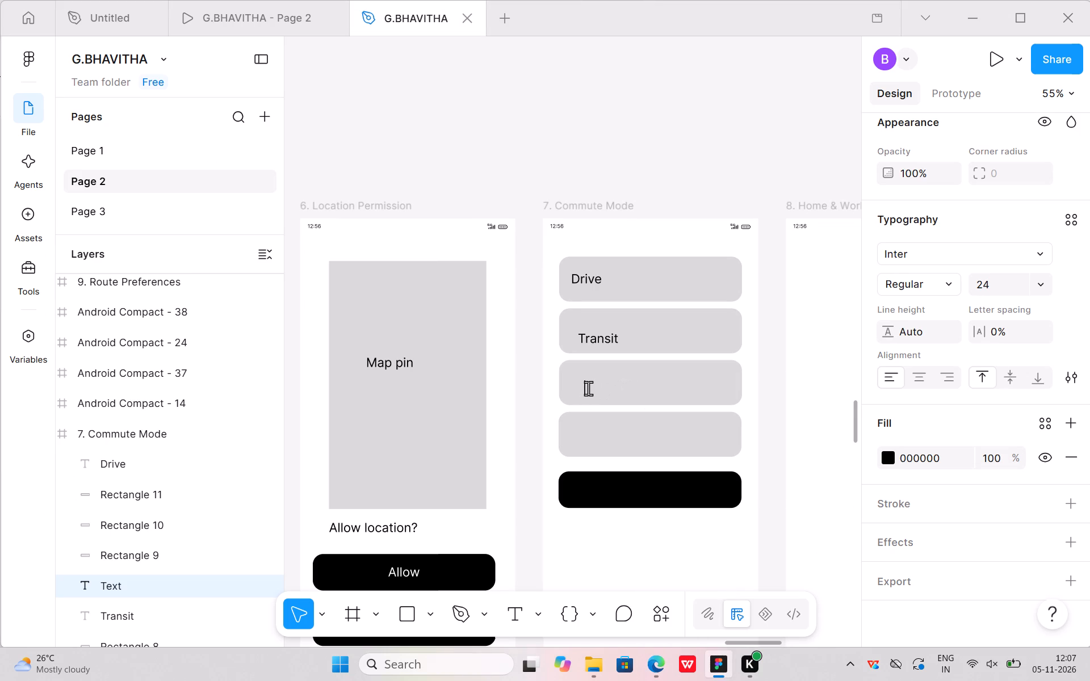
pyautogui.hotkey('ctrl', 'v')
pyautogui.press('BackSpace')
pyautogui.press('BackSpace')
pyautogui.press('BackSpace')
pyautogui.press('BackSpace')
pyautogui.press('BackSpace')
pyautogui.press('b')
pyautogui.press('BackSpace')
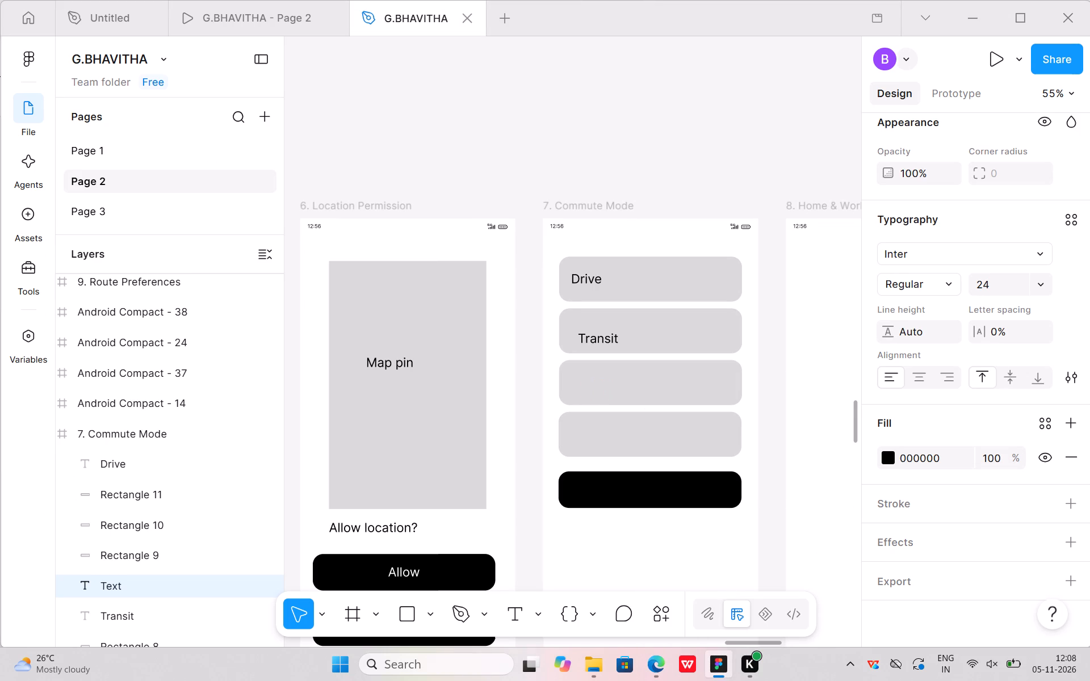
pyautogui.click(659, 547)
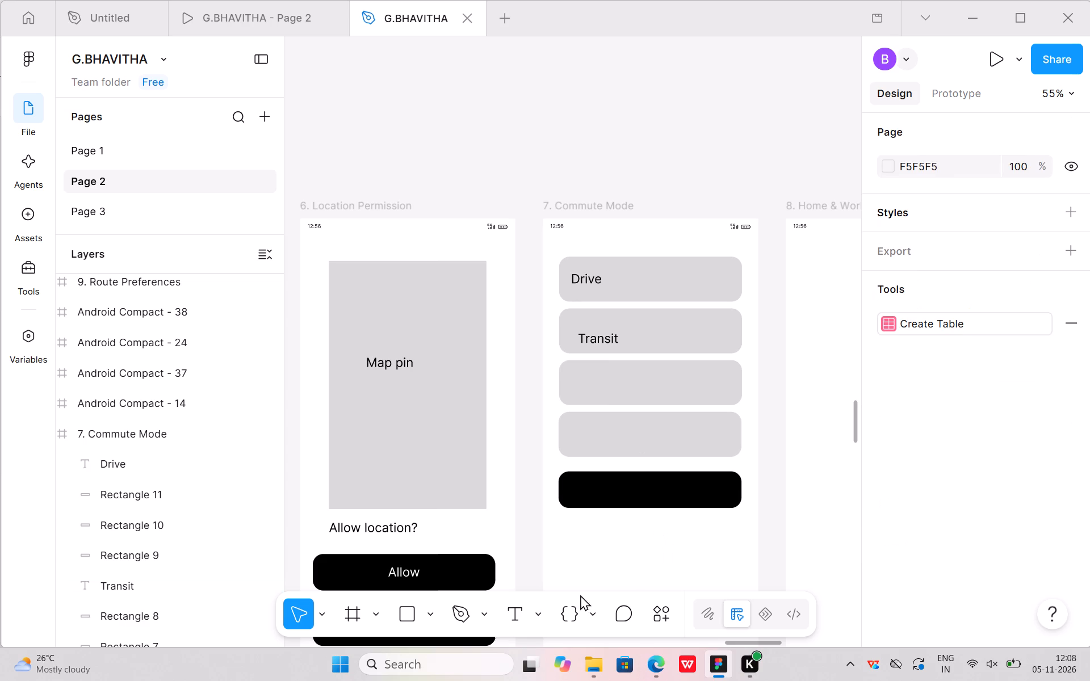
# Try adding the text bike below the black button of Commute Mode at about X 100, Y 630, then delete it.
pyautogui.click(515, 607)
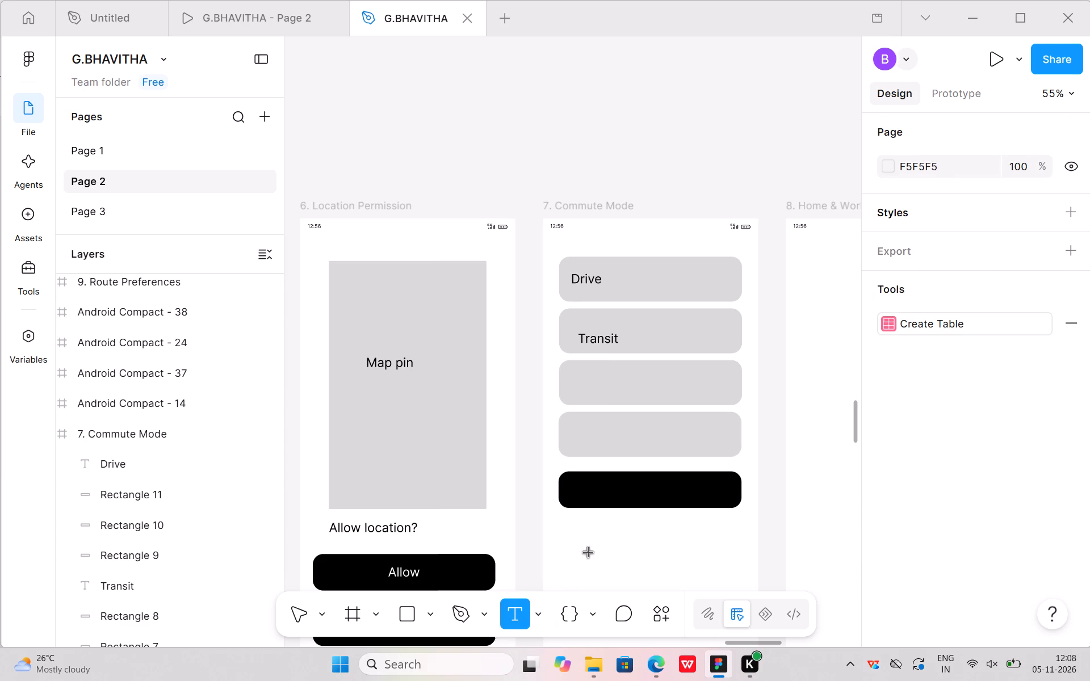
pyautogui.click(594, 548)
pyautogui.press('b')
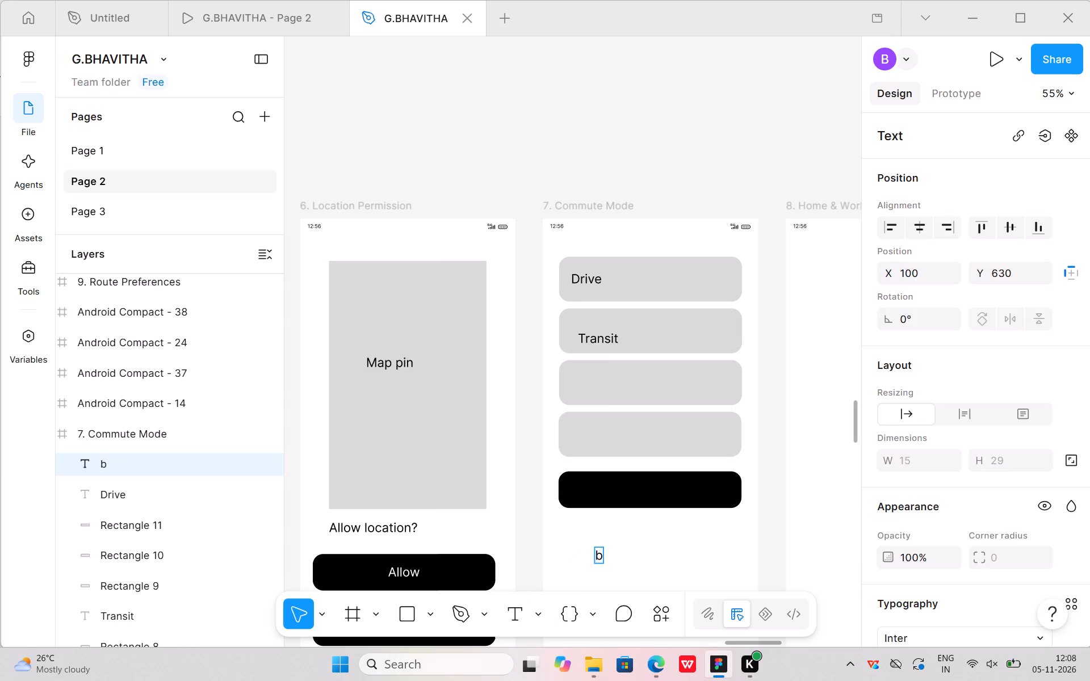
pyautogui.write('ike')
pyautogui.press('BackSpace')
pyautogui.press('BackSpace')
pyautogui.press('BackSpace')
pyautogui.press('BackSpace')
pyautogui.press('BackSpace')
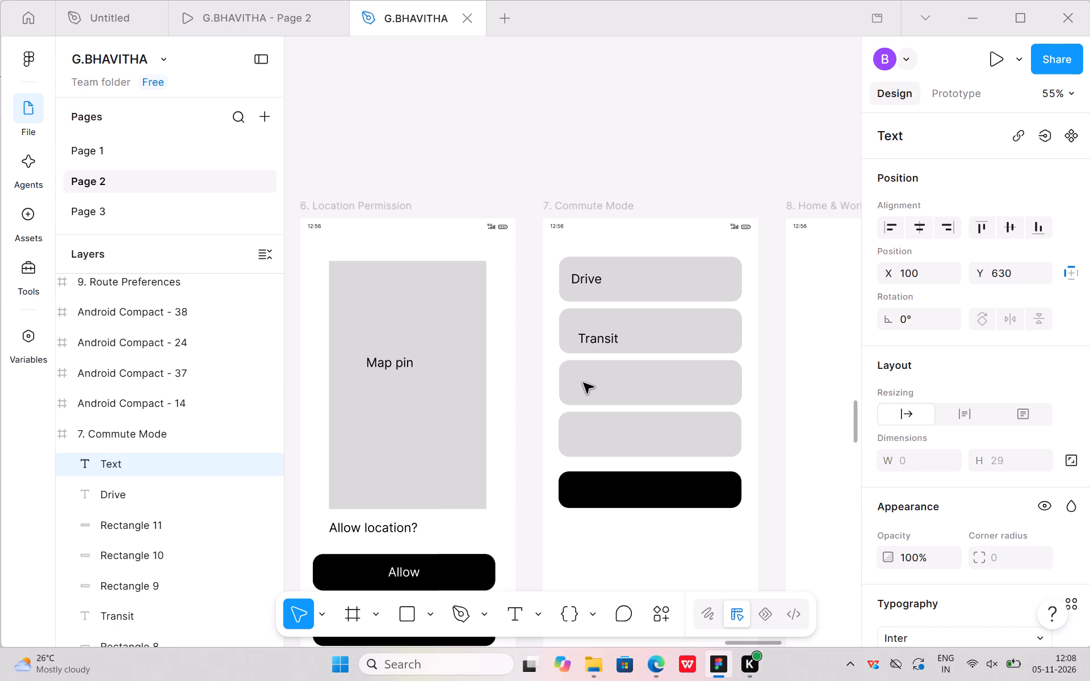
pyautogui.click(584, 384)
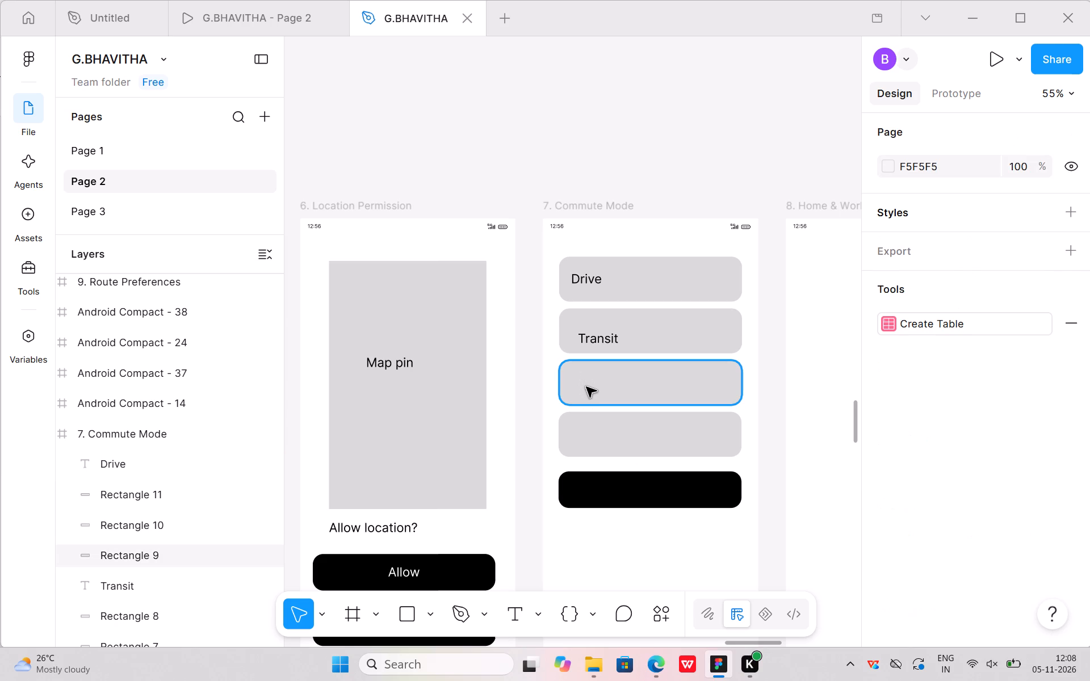
# Add the text Bike in the third grey rectangle of Commute Mode at about X 83, Y 319.
pyautogui.click(586, 387)
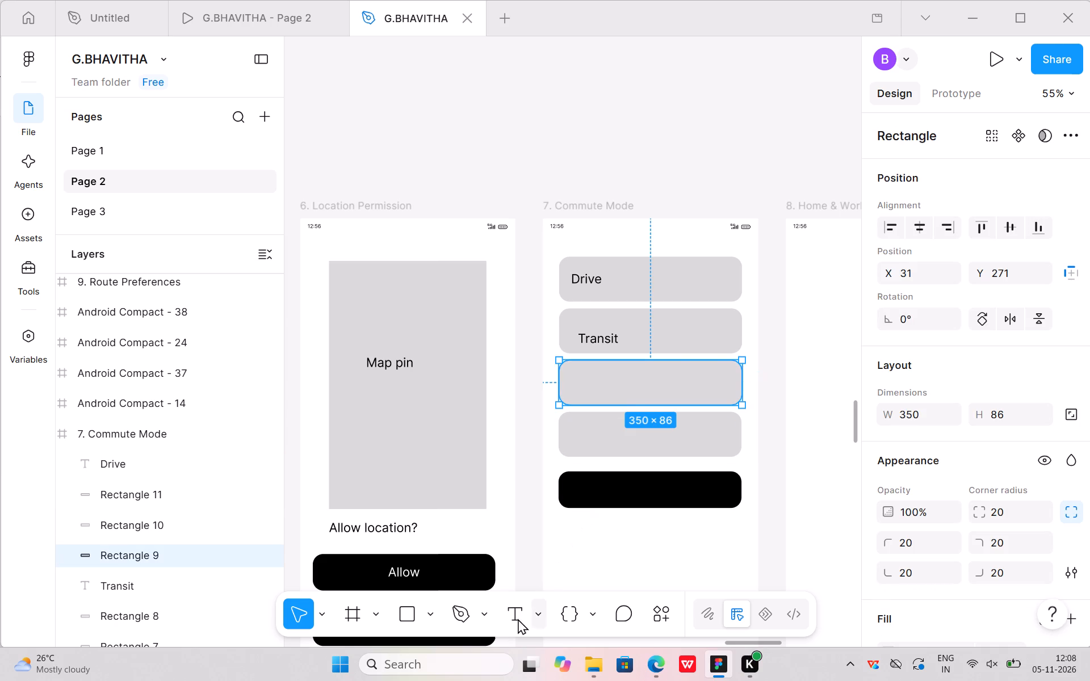
pyautogui.click(516, 620)
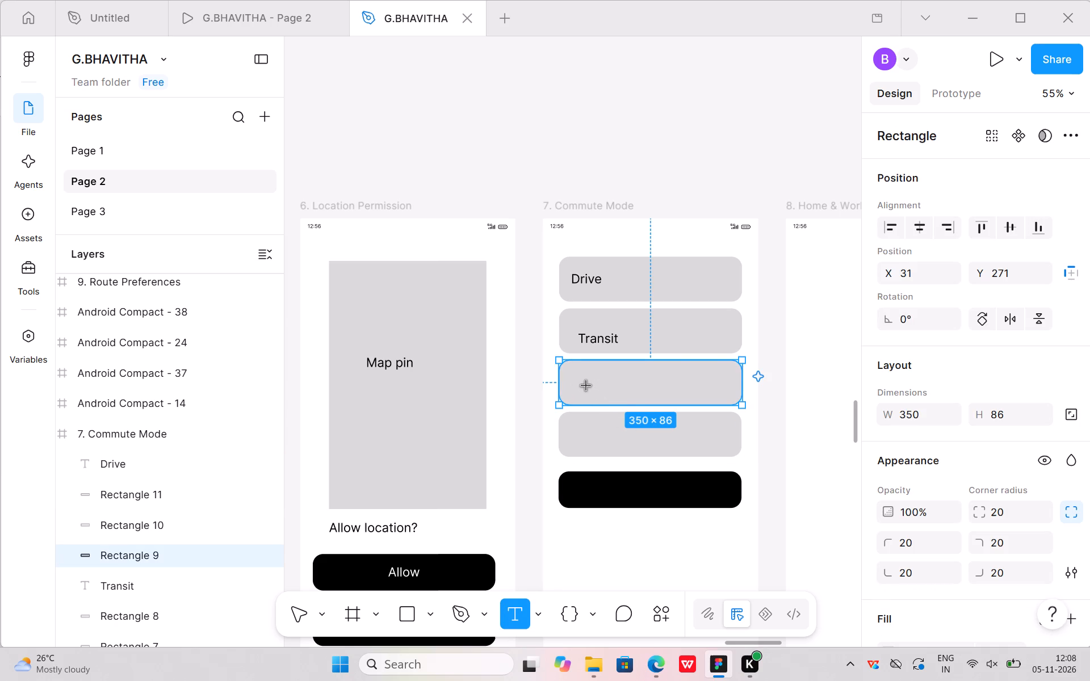
pyautogui.click(586, 385)
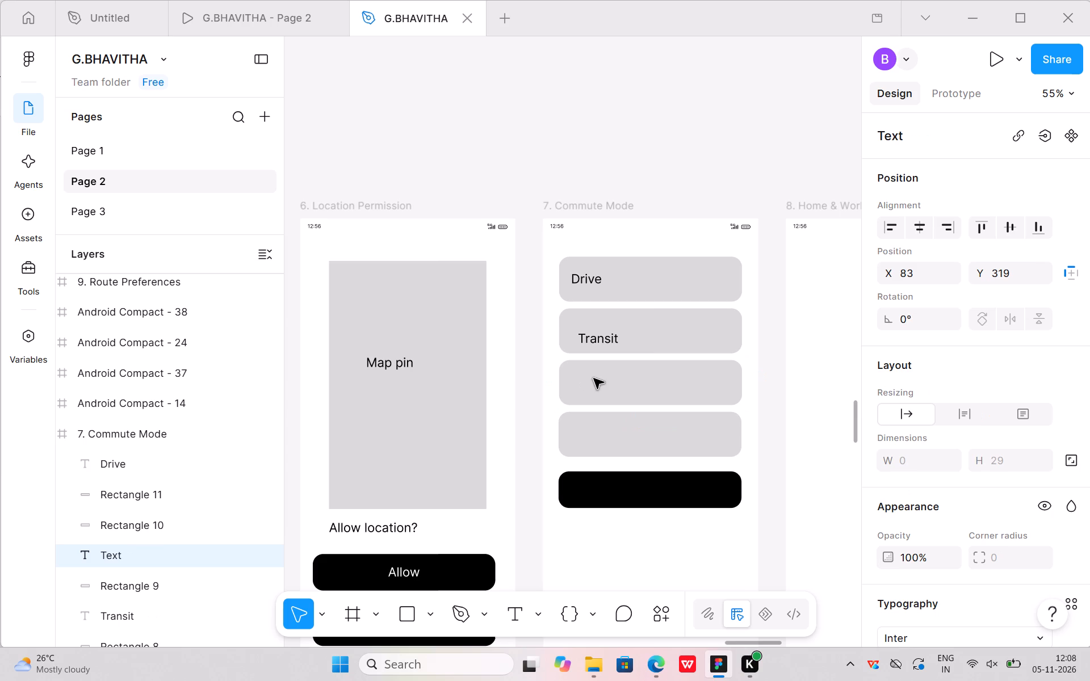
pyautogui.hotkey('shift', 'b')
pyautogui.write('ike')
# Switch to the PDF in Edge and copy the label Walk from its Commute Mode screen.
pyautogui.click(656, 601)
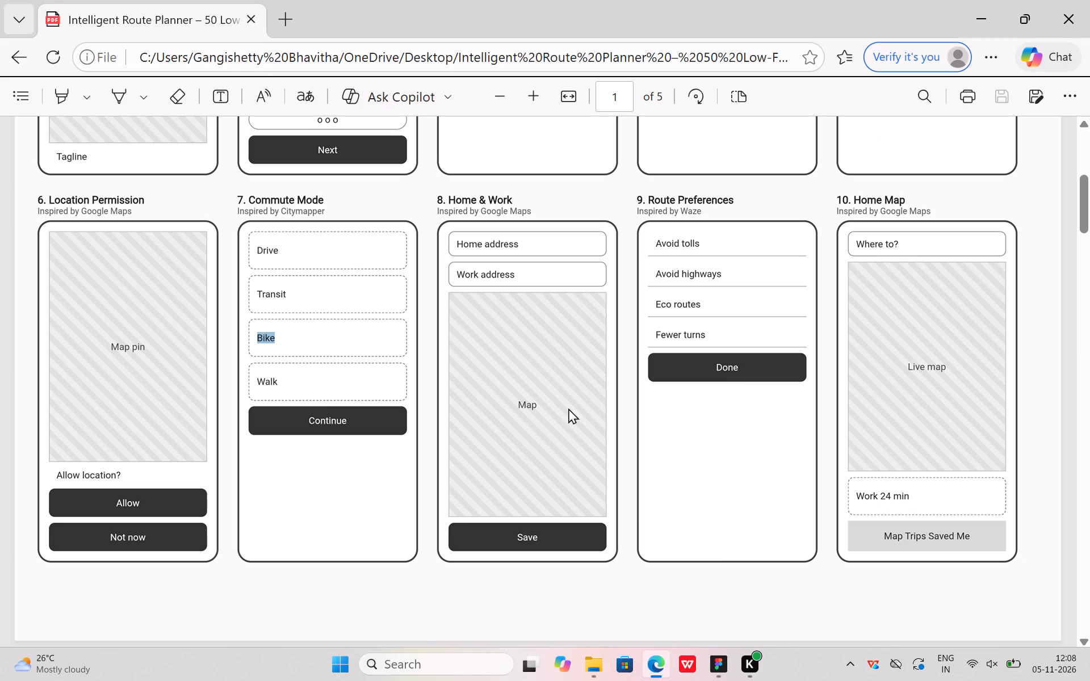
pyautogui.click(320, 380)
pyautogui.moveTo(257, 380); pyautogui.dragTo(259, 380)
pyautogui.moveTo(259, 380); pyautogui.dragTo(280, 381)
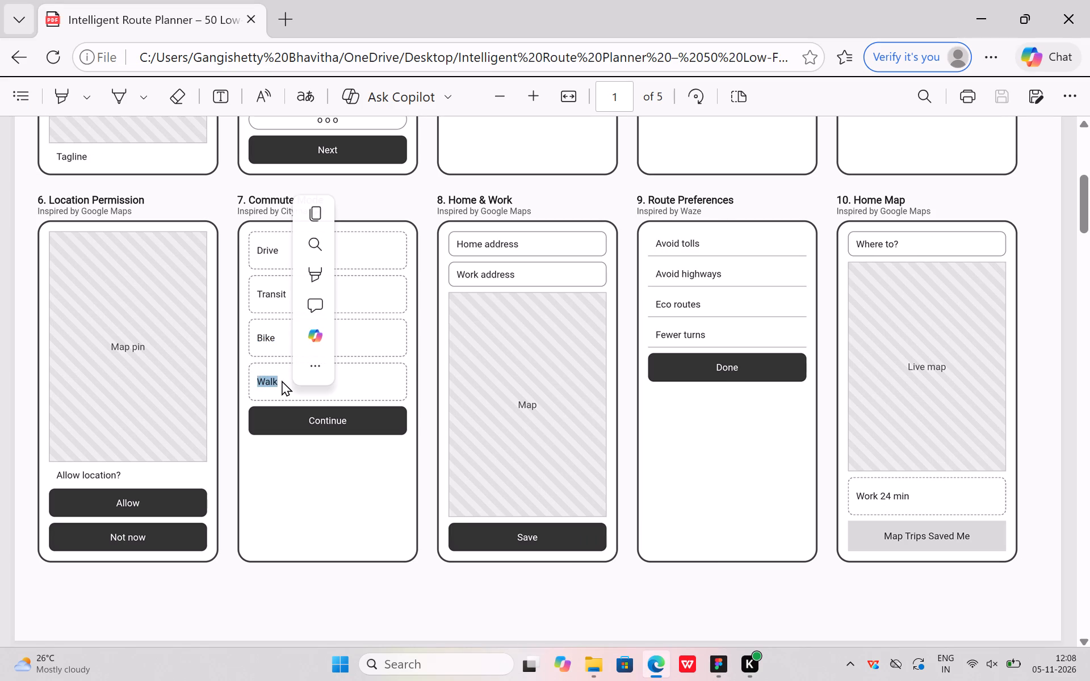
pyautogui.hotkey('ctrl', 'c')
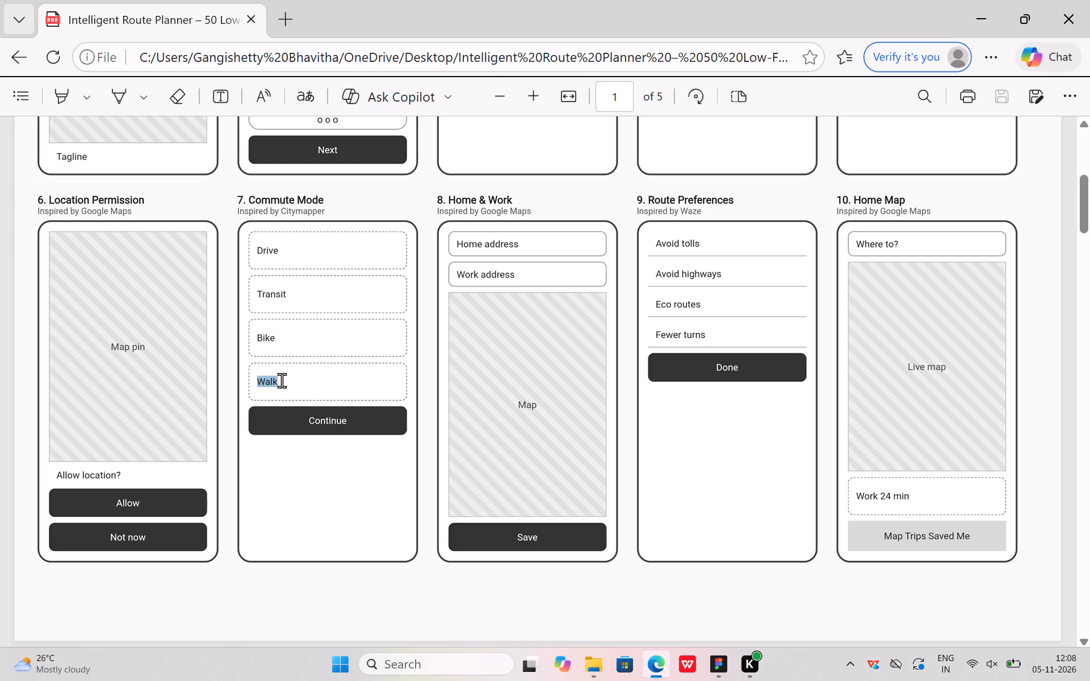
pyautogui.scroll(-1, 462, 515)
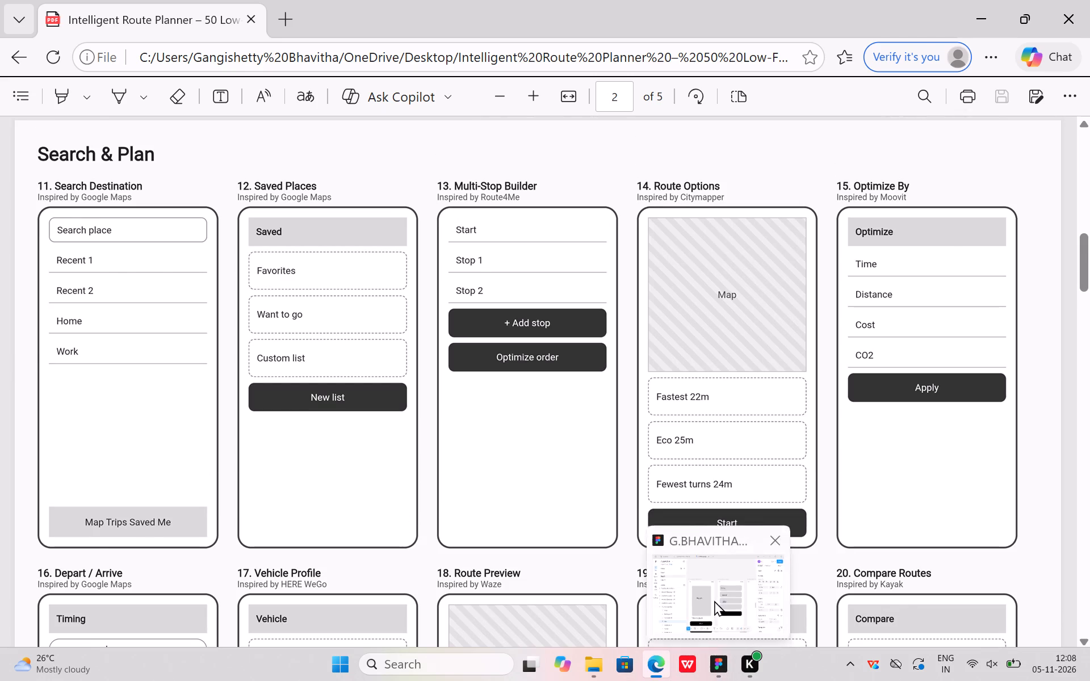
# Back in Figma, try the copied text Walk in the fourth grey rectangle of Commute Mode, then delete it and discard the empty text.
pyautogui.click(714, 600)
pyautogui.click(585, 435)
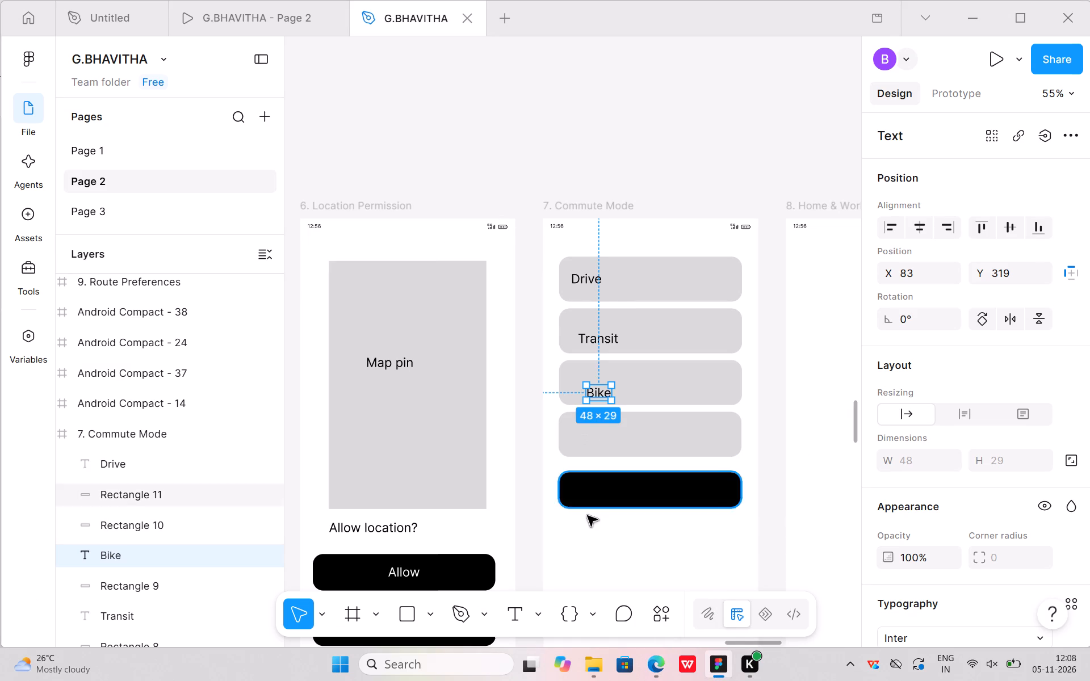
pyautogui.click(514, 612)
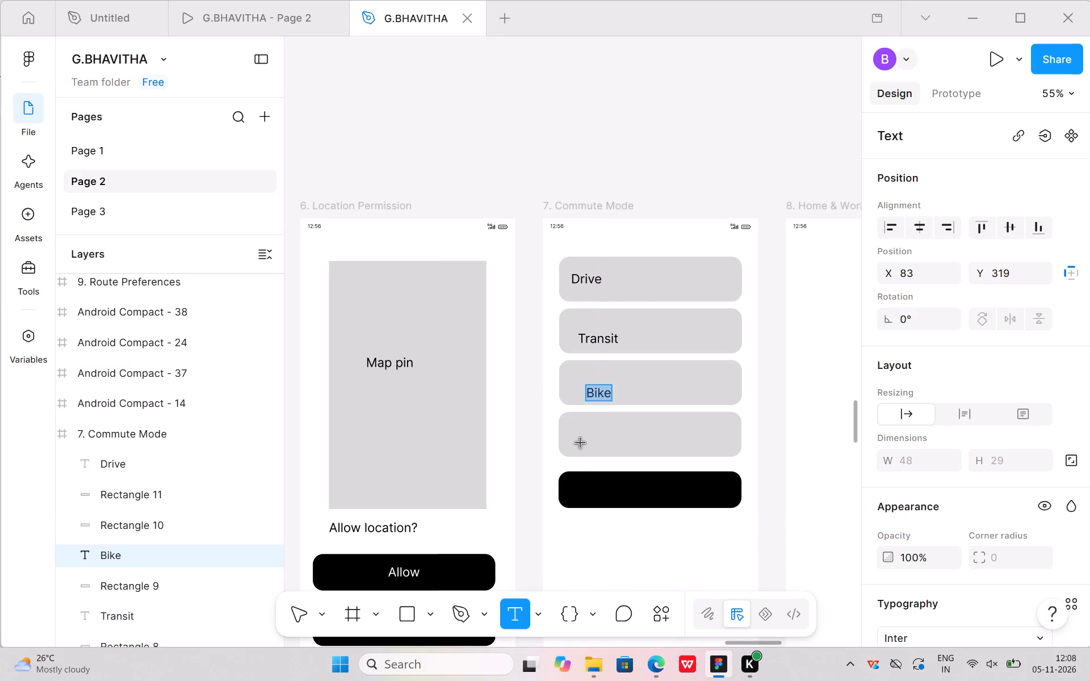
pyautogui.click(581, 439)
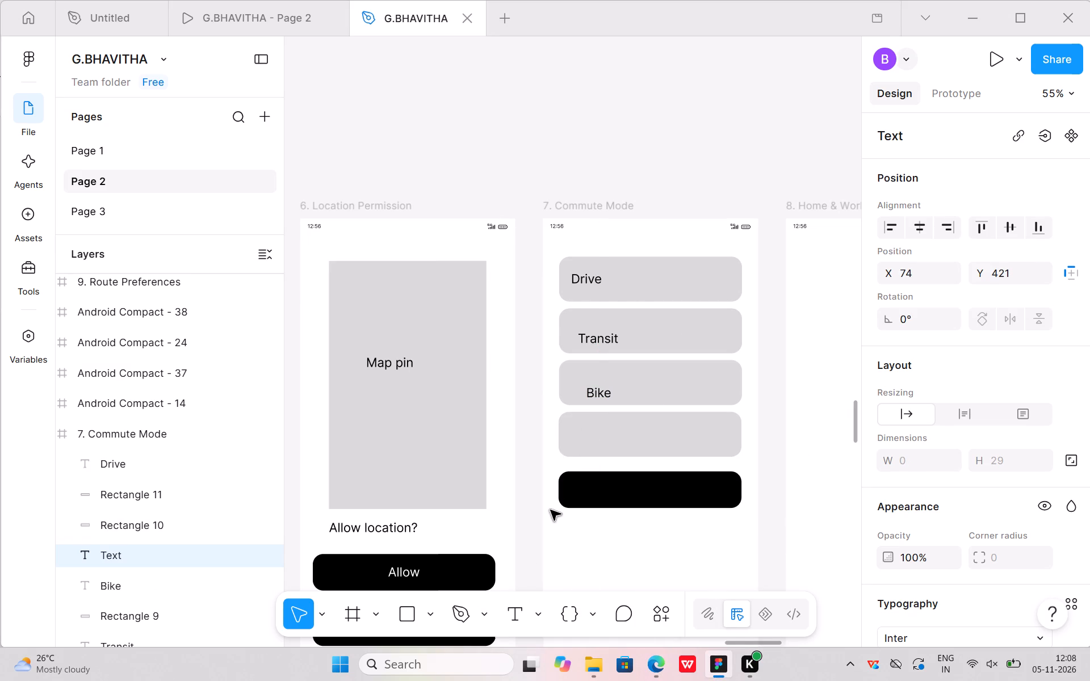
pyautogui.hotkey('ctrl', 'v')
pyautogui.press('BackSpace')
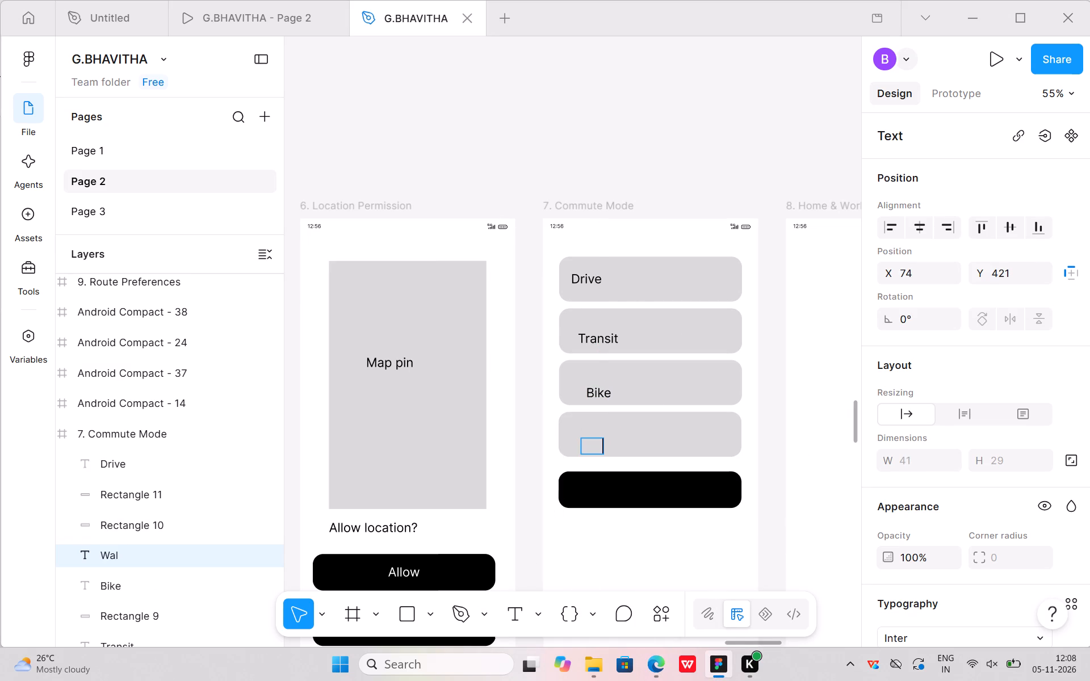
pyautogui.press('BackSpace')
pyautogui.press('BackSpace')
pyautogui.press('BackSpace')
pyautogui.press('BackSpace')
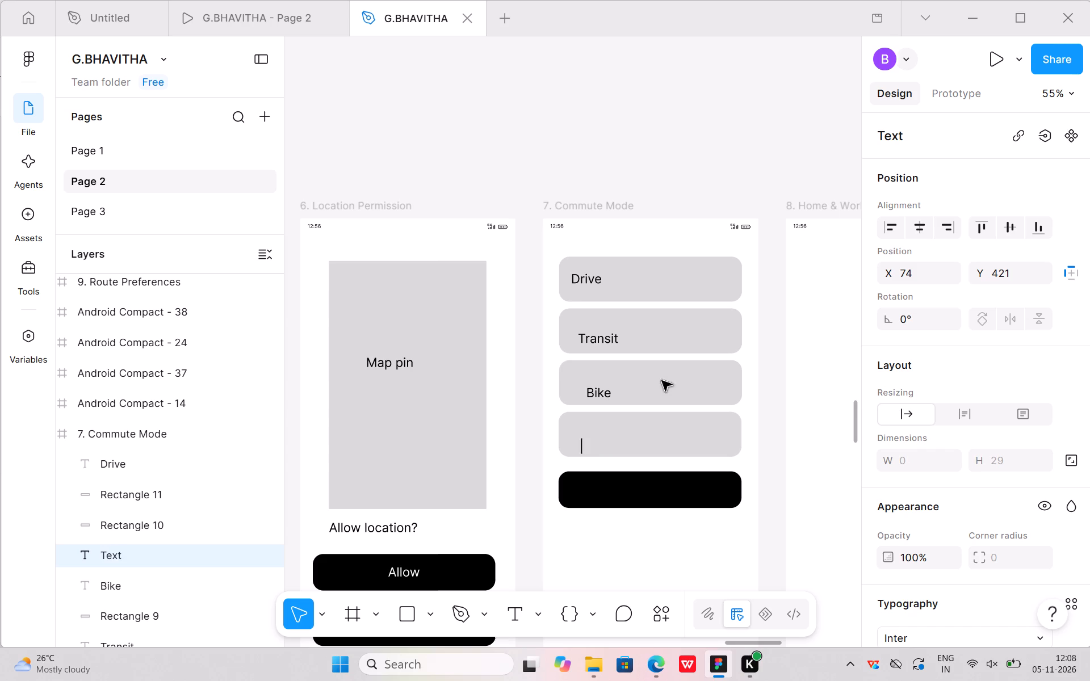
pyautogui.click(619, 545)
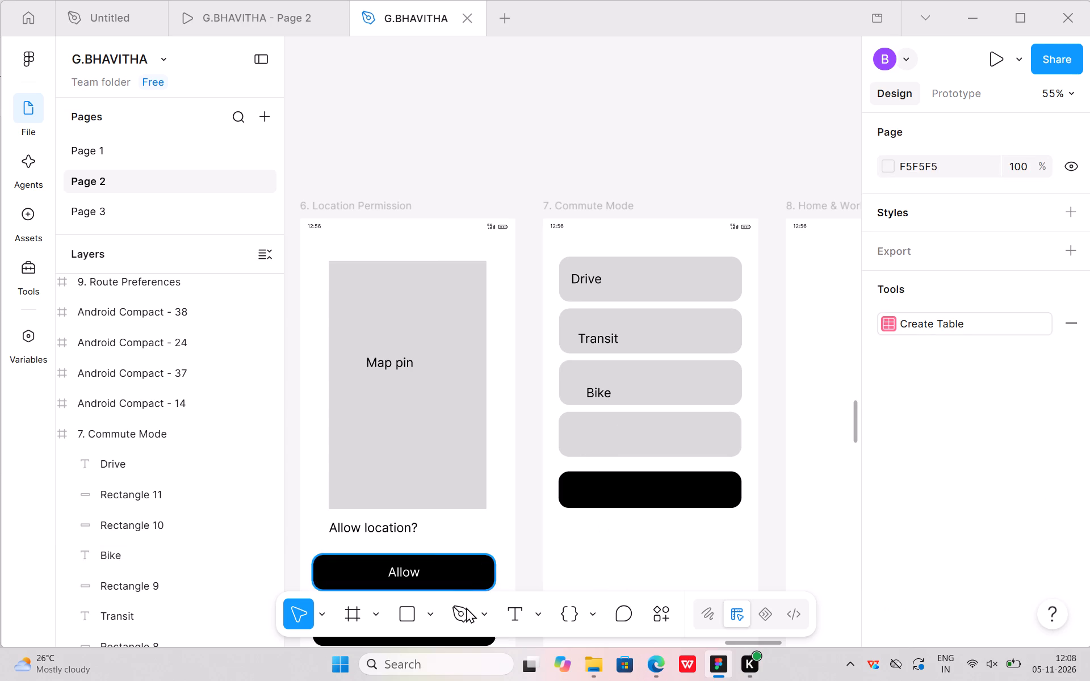
# Recheck Commute Mode in the Edge PDF, then in Figma add the text Walk in the fourth grey rectangle at about X 98, Y 414.
pyautogui.click(653, 599)
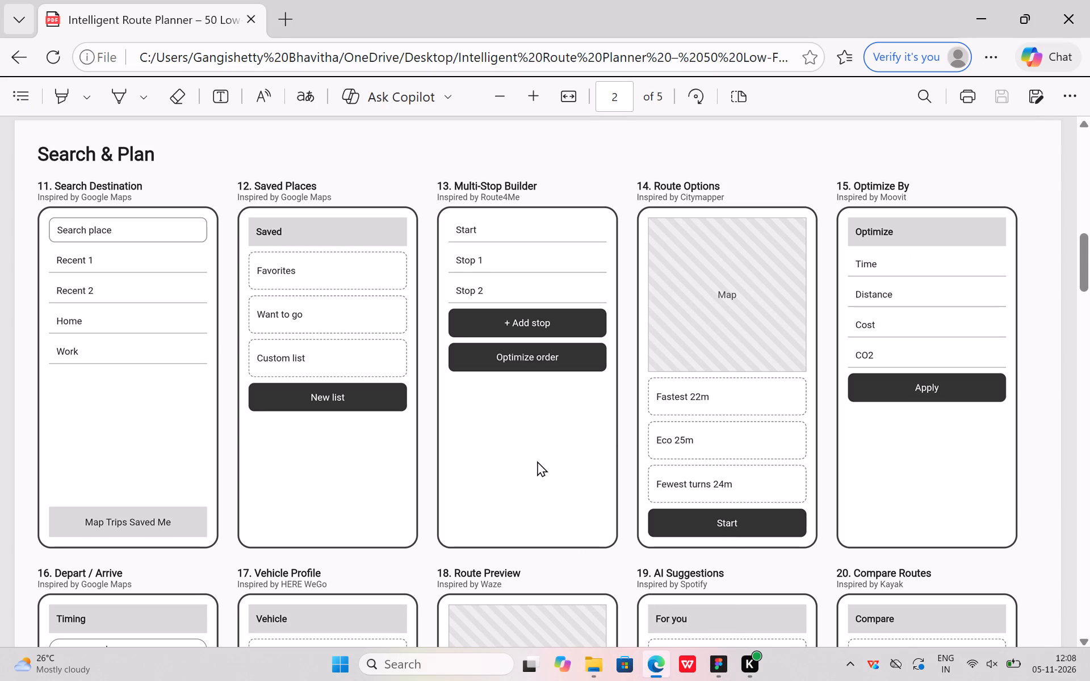
pyautogui.scroll(1, 511, 456)
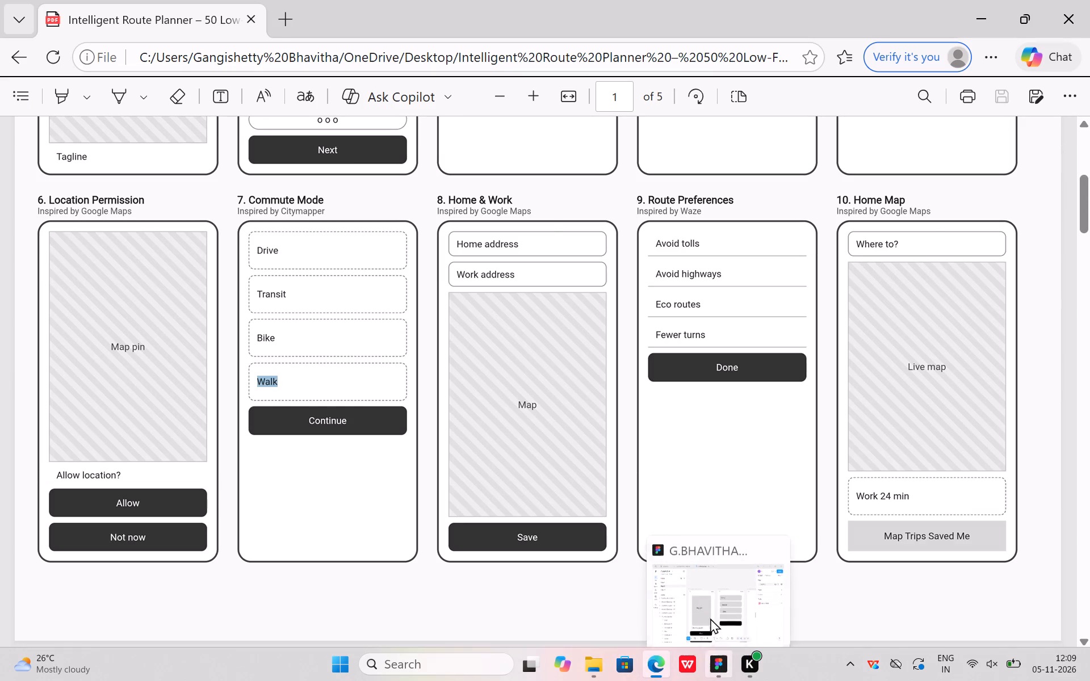
pyautogui.click(711, 607)
pyautogui.click(597, 436)
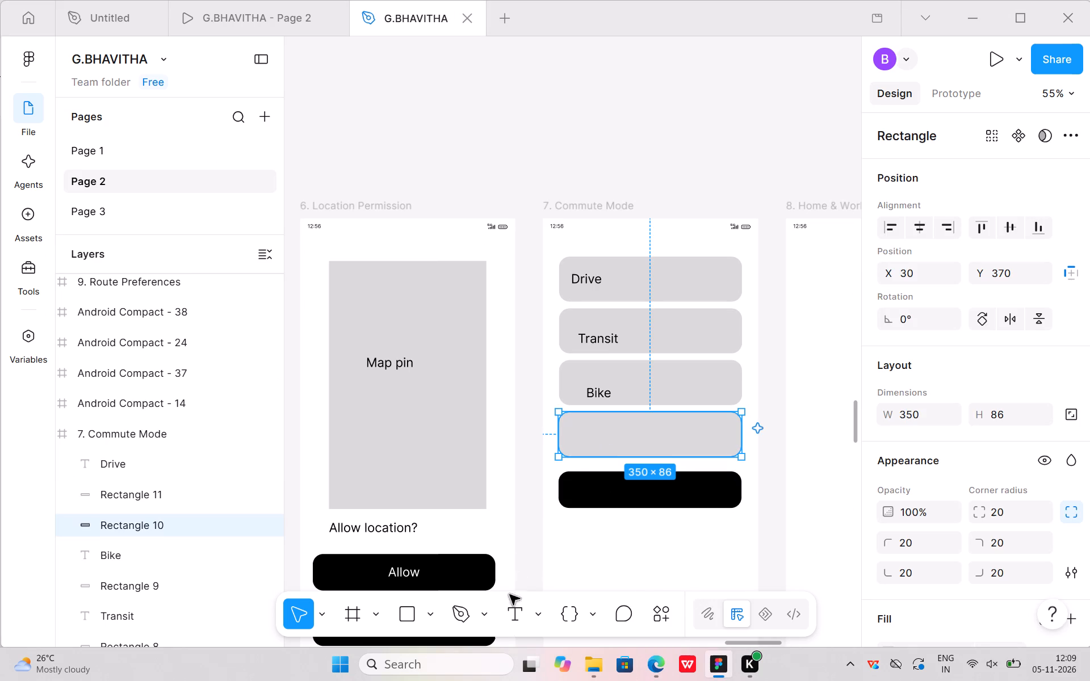
pyautogui.click(515, 615)
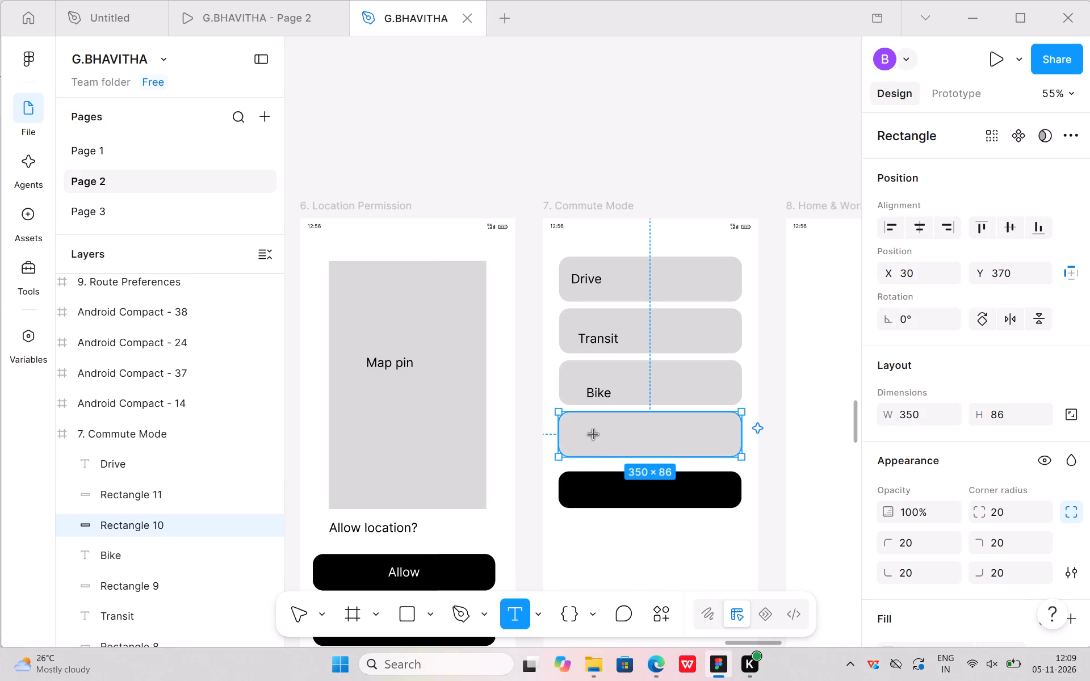
pyautogui.click(594, 435)
pyautogui.hotkey('shift', 'w')
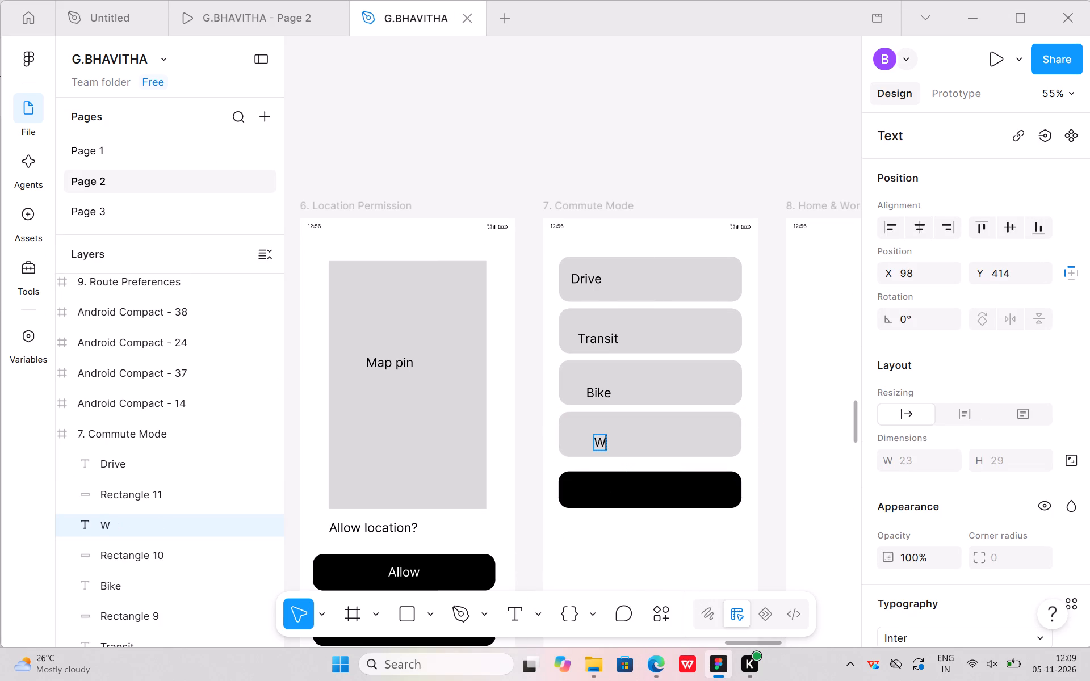
pyautogui.write('alk')
pyautogui.click(622, 571)
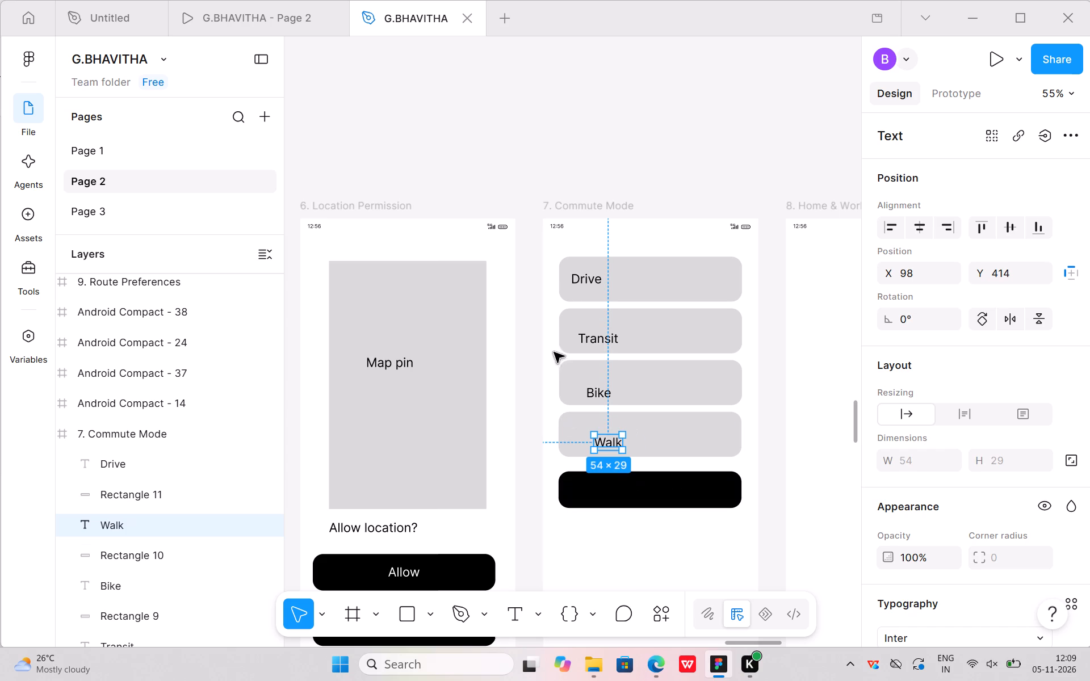
# Move the Transit label within the second grey rectangle so its left edge lines up with Drive and it sits mid-height.
pyautogui.click(590, 339)
pyautogui.moveTo(590, 339); pyautogui.dragTo(579, 333)
pyautogui.click(632, 325)
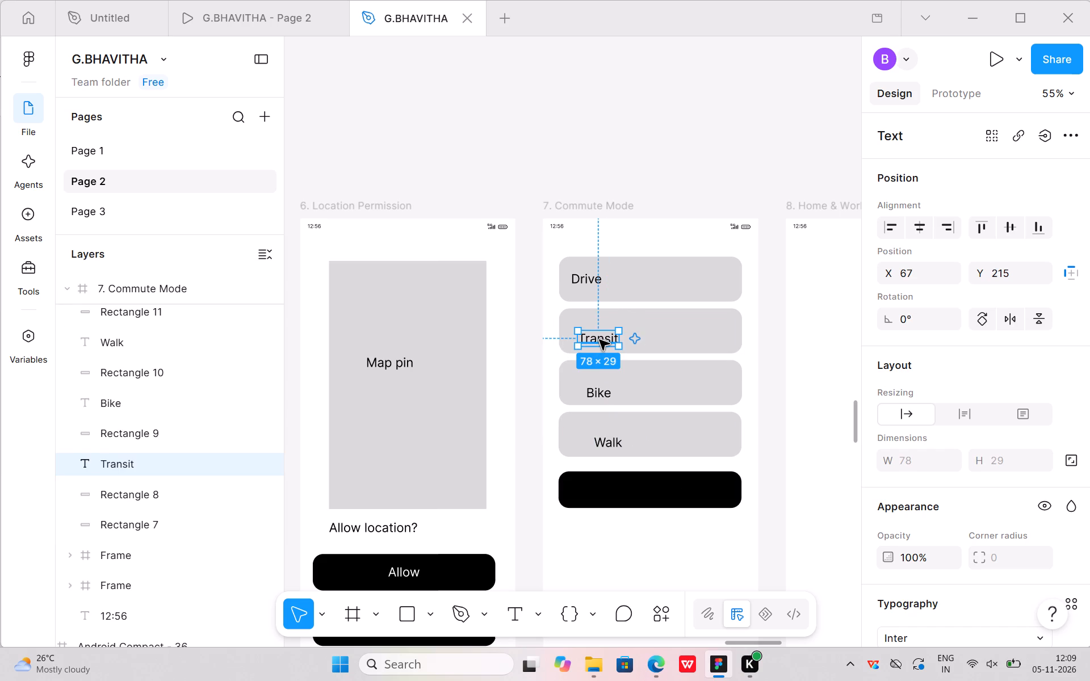
pyautogui.doubleClick(599, 340)
pyautogui.moveTo(599, 339); pyautogui.dragTo(592, 336)
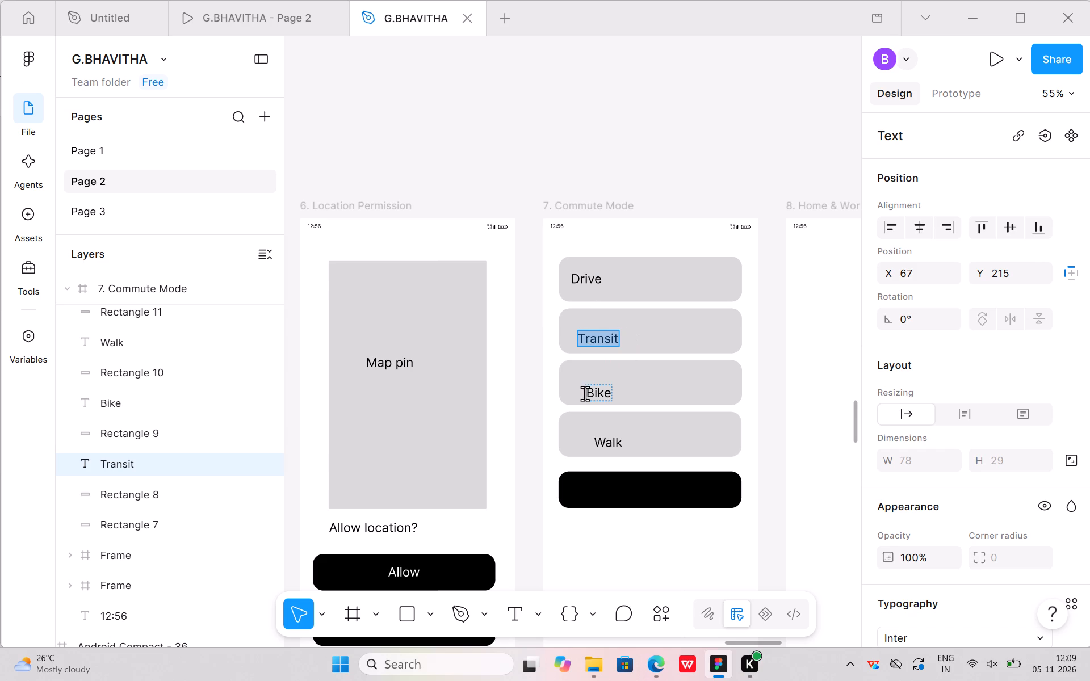
pyautogui.click(559, 359)
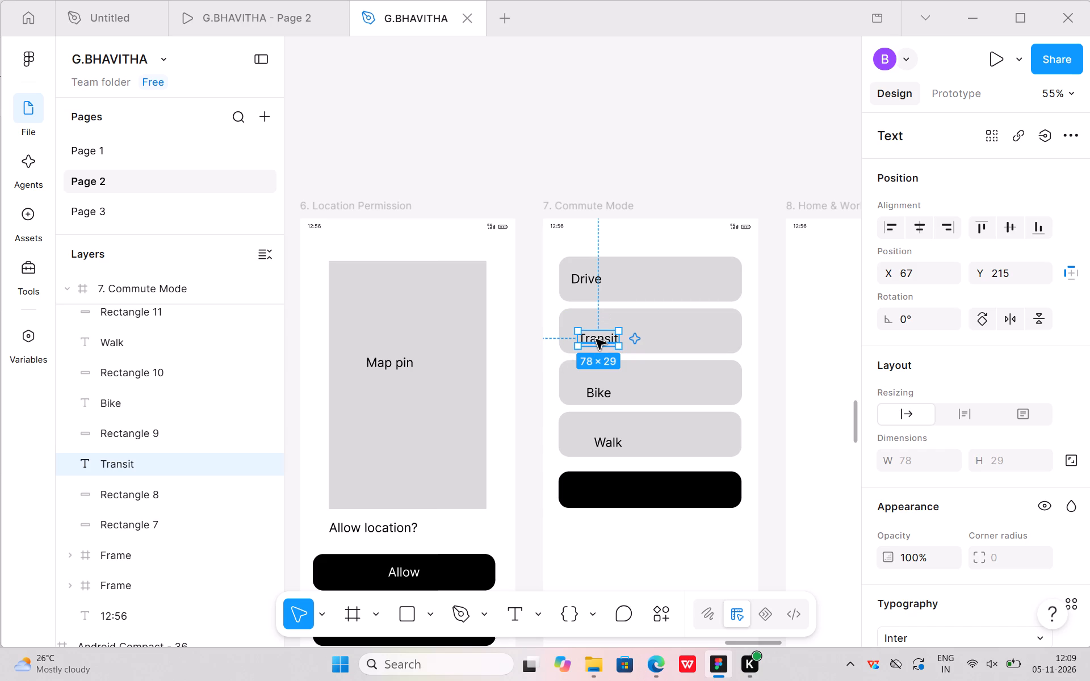
pyautogui.moveTo(598, 337); pyautogui.dragTo(592, 331)
# Move the Bike label within the third grey rectangle to X 54, Y 300, left-aligned with Drive and Transit.
pyautogui.click(602, 397)
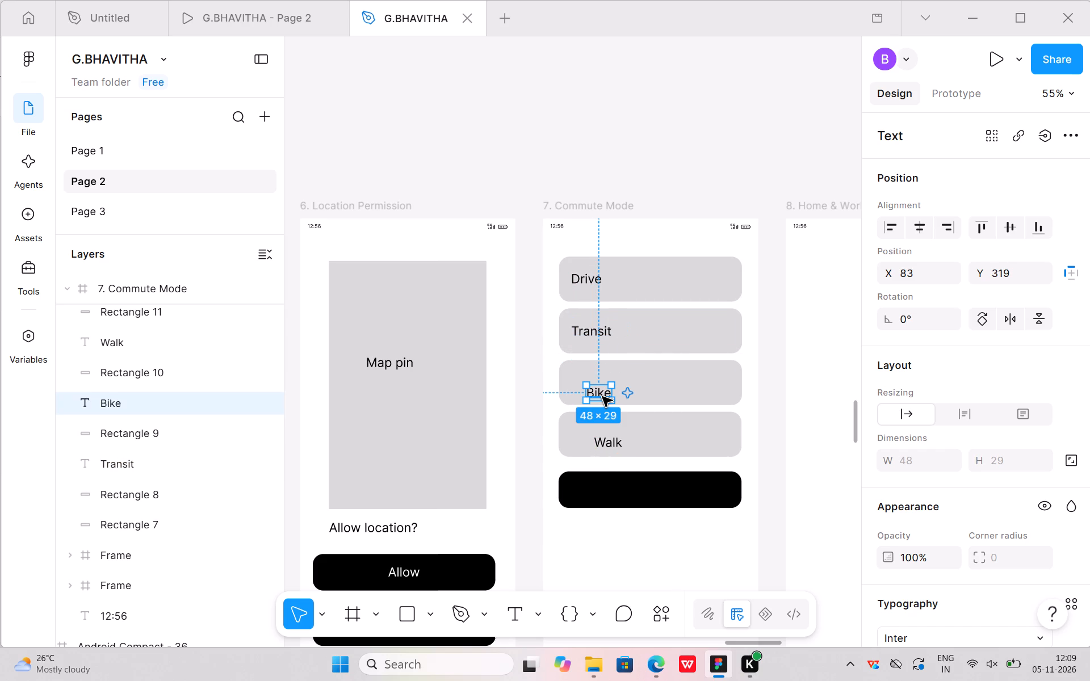
pyautogui.moveTo(602, 397); pyautogui.dragTo(594, 386)
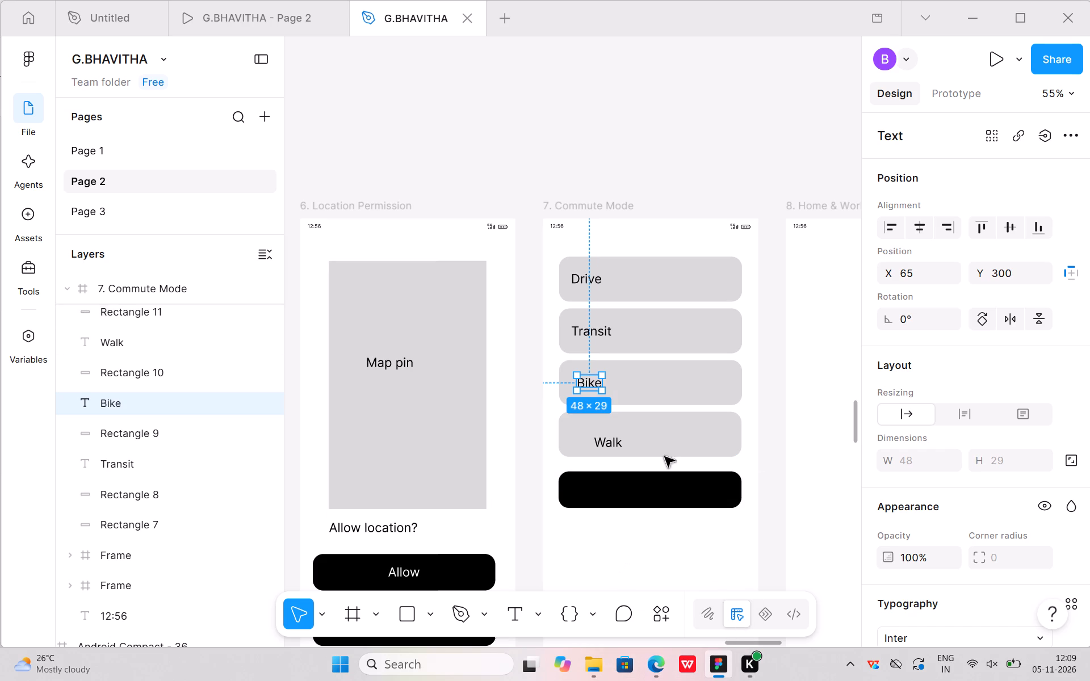
pyautogui.moveTo(588, 382); pyautogui.dragTo(595, 379)
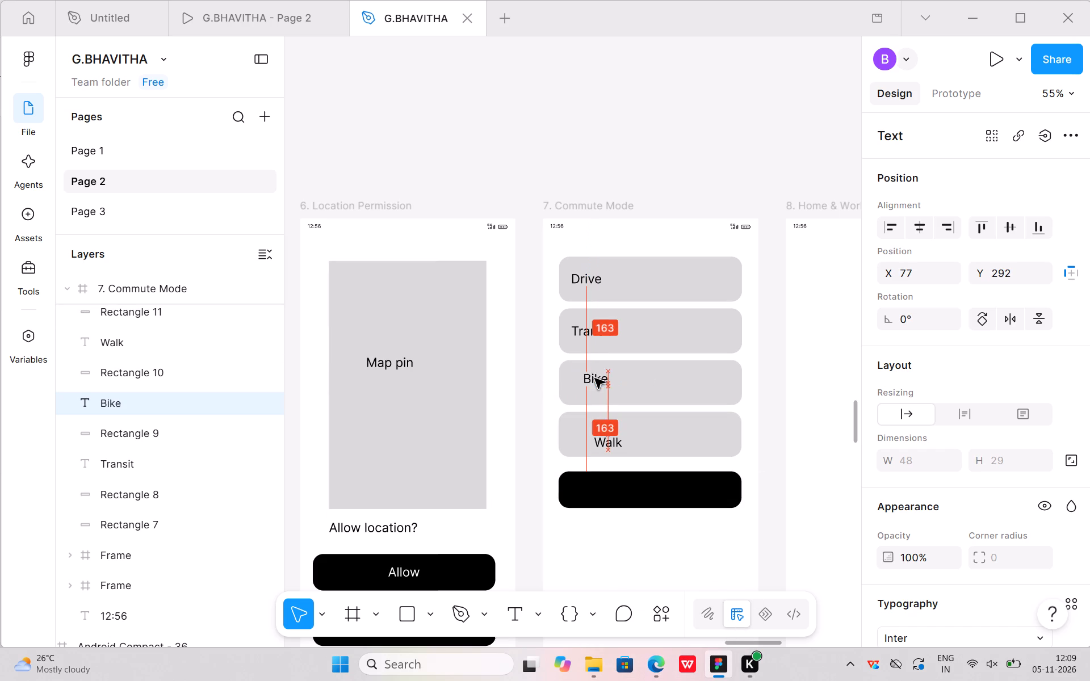
pyautogui.moveTo(595, 379); pyautogui.dragTo(579, 379)
pyautogui.moveTo(579, 379); pyautogui.dragTo(582, 382)
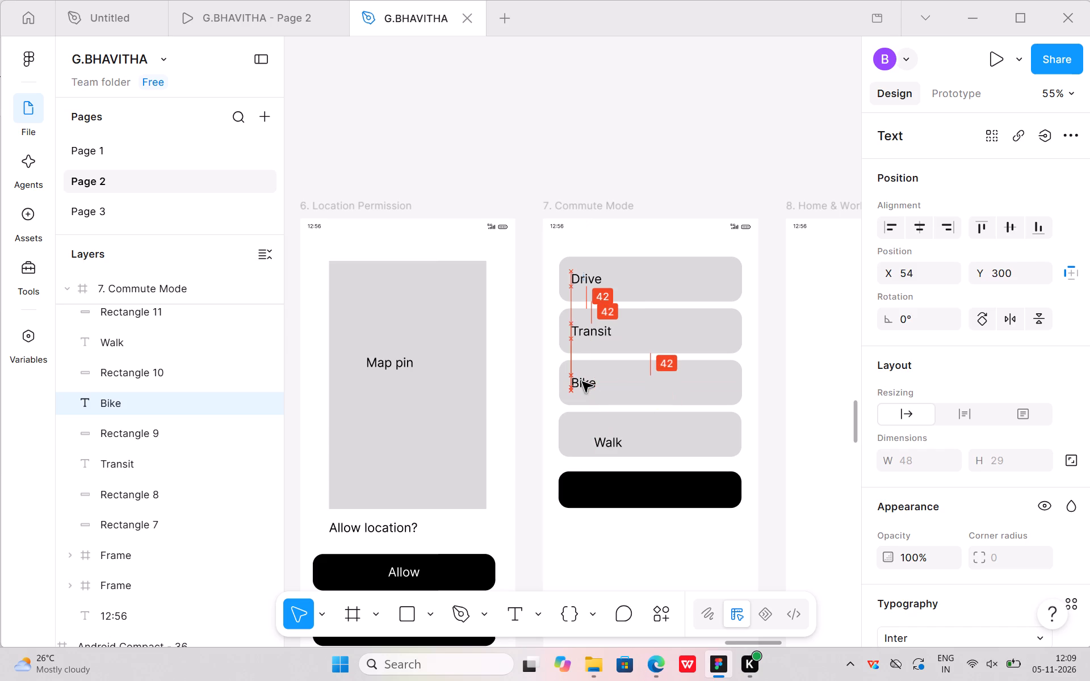
# Move the Walk label within the fourth grey rectangle to X 54, Y 413, left-aligned with the labels above.
pyautogui.moveTo(605, 442); pyautogui.dragTo(586, 443)
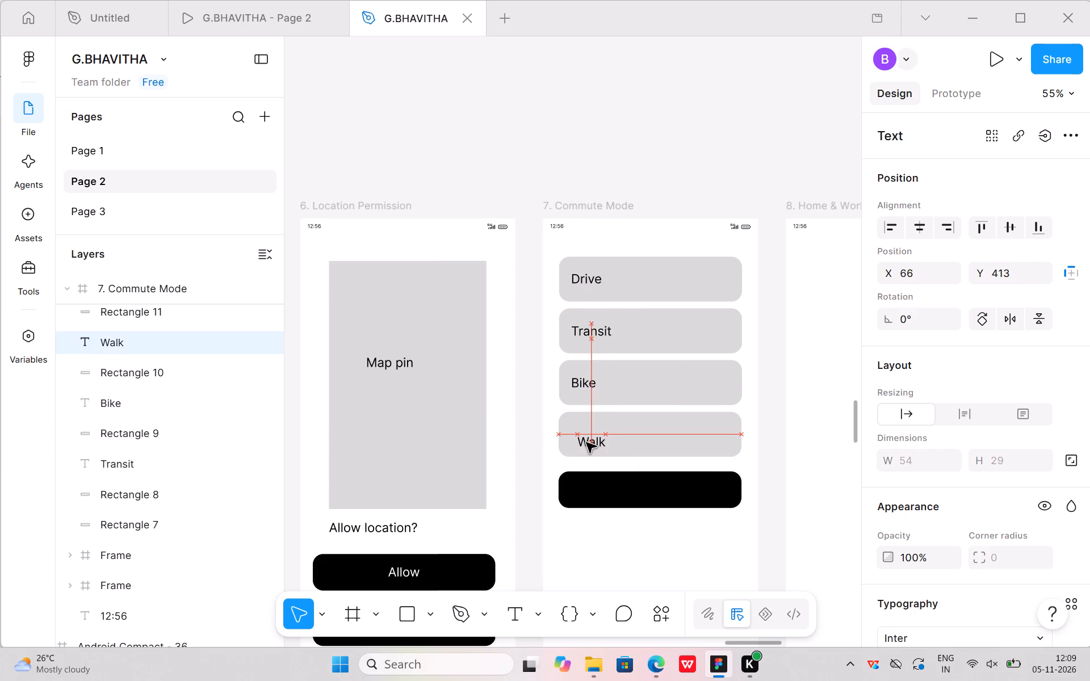
pyautogui.moveTo(586, 443); pyautogui.dragTo(582, 441)
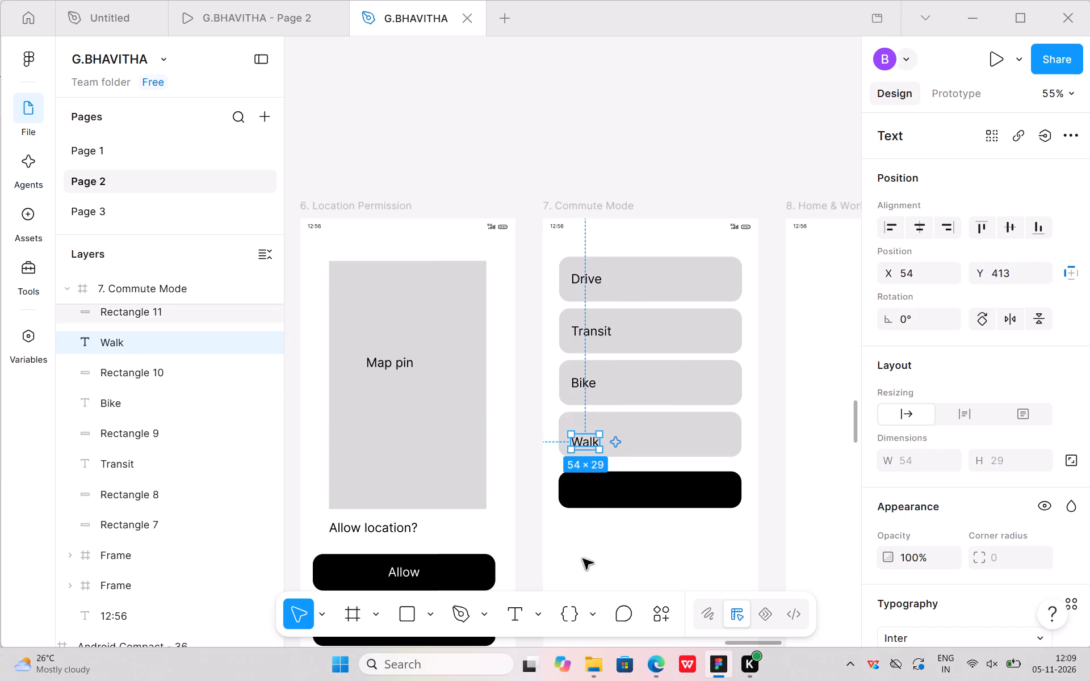
pyautogui.click(583, 590)
# Switch to Google Chrome, search for c program compiler and open Programiz's Online C Compiler.
pyautogui.click(454, 668)
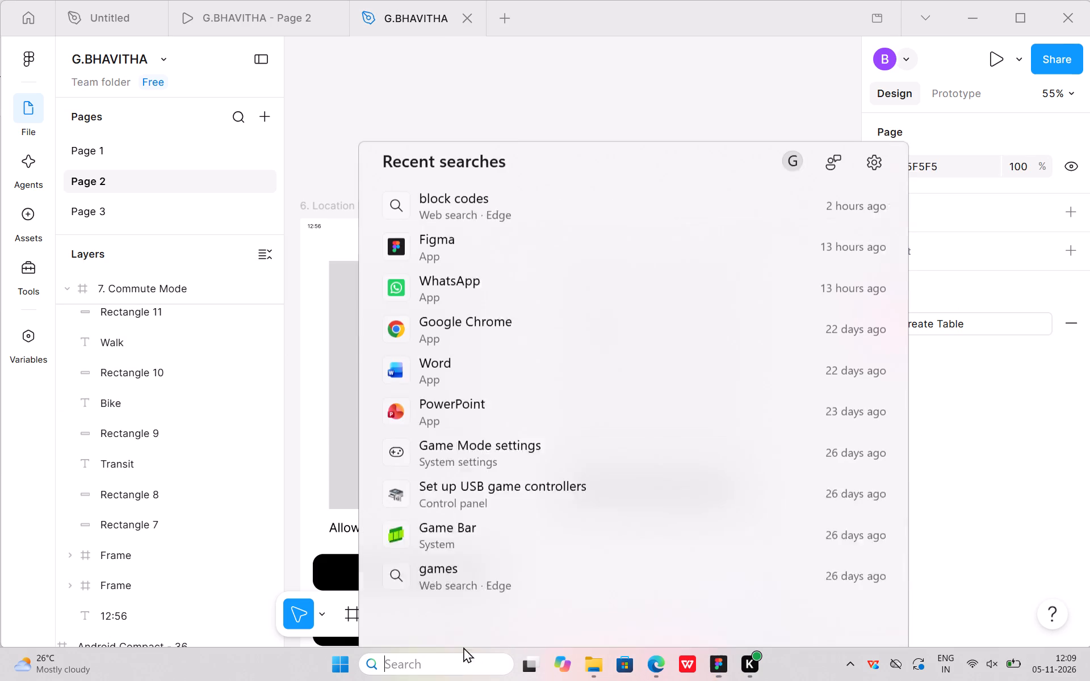
pyautogui.click(420, 313)
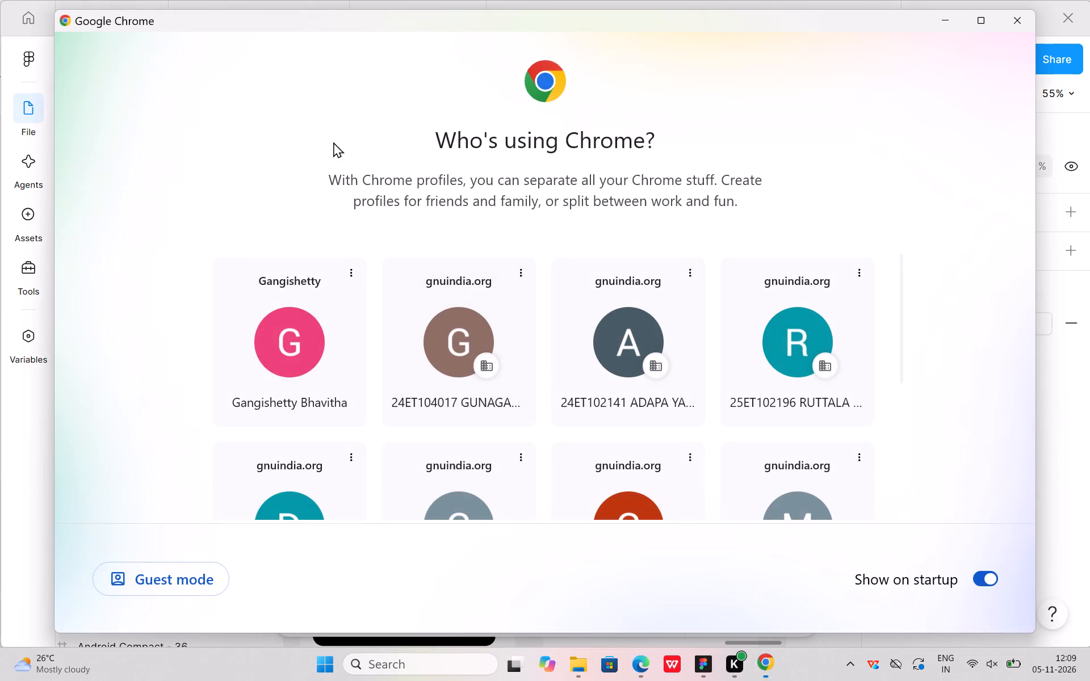
pyautogui.click(300, 322)
pyautogui.click(355, 64)
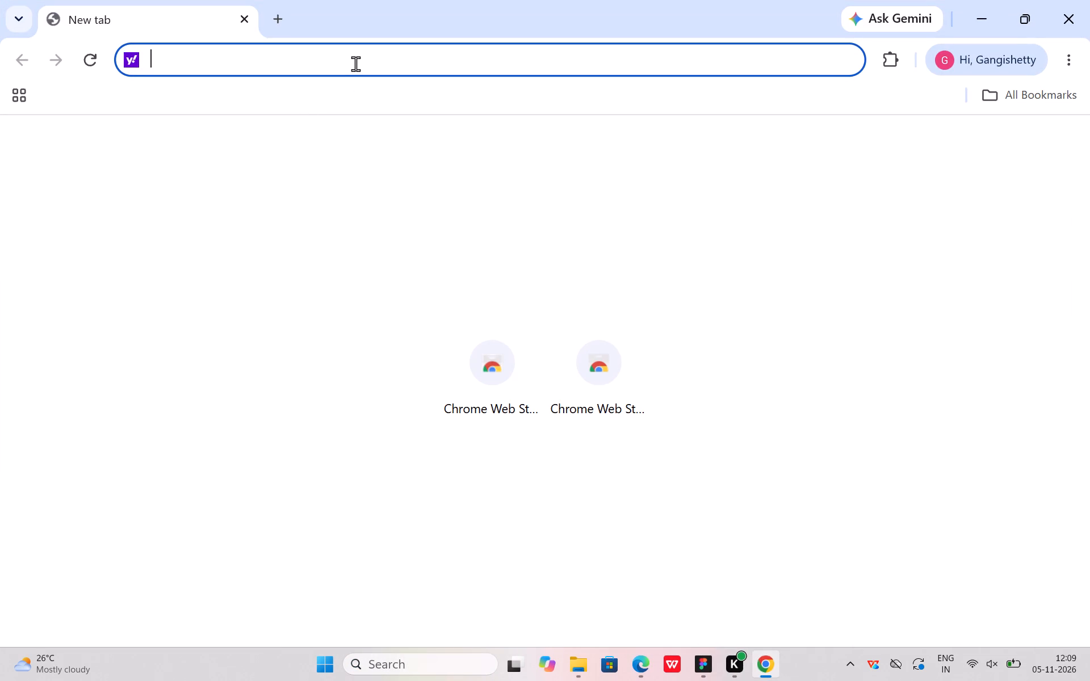
pyautogui.write('c')
pyautogui.press('space')
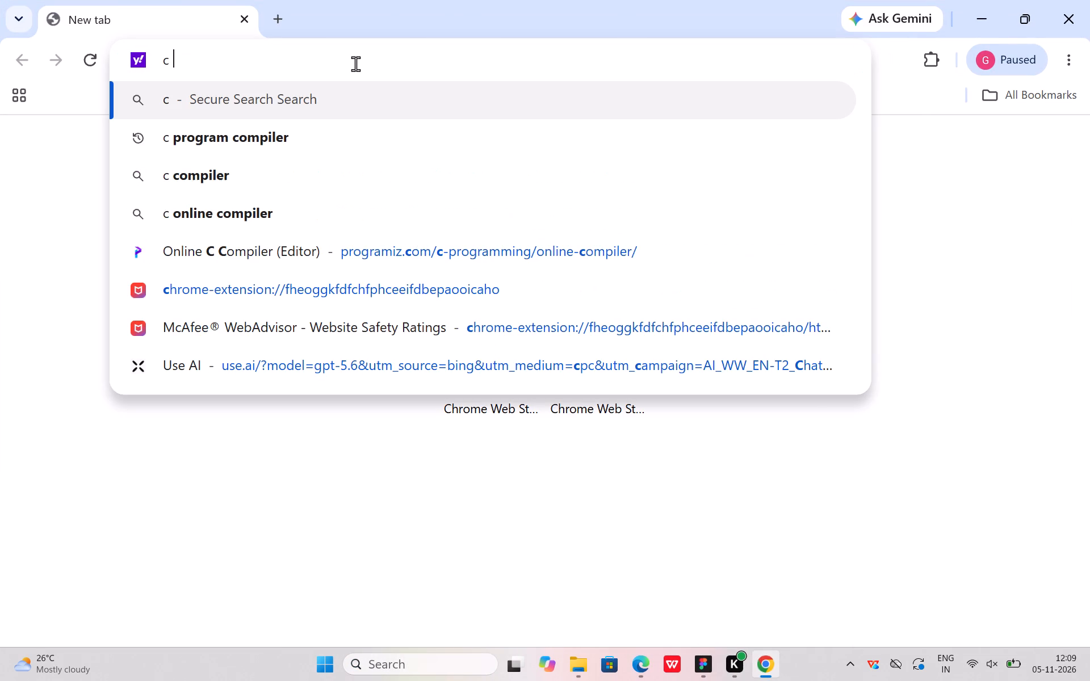
pyautogui.click(312, 125)
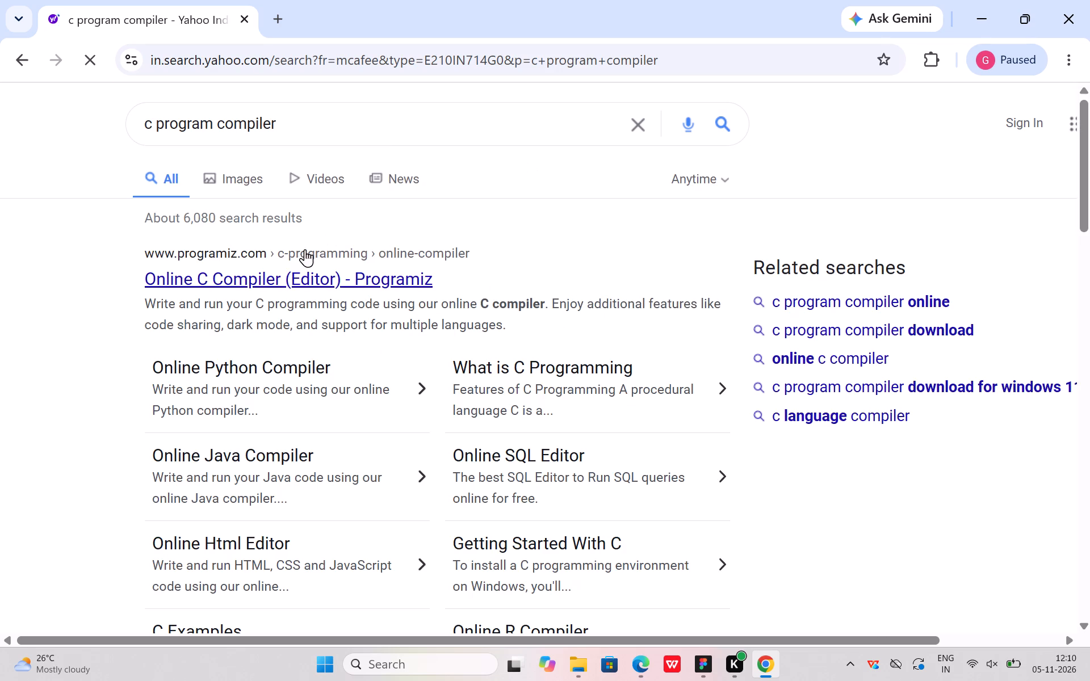
pyautogui.click(290, 263)
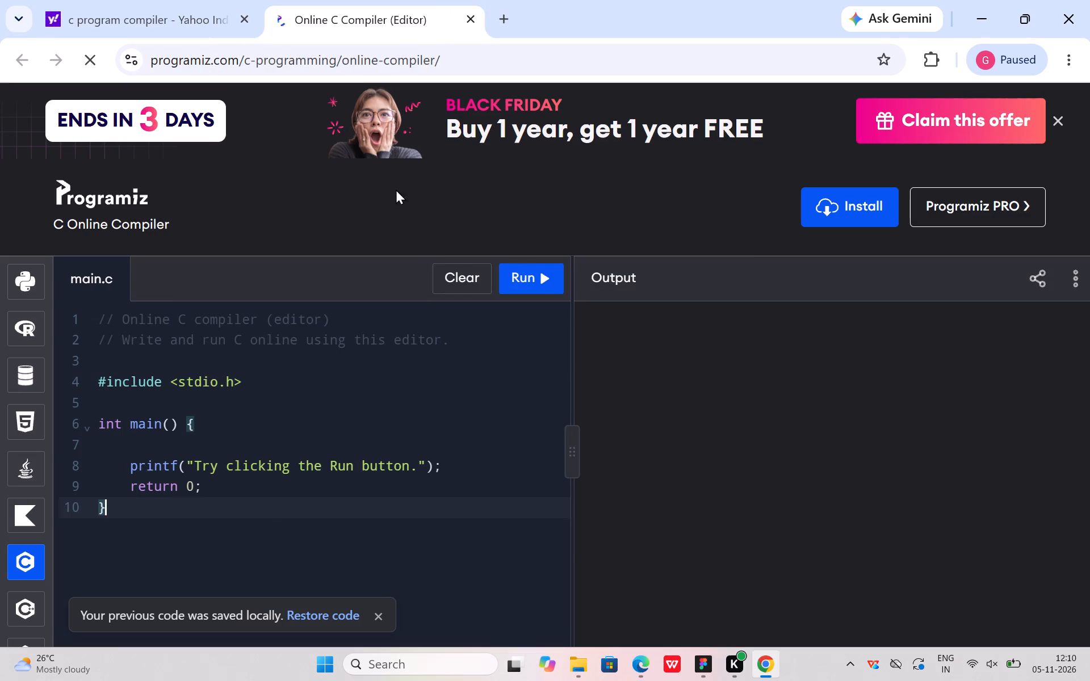
# Delete all the sample code from main.c in the Programiz editor.
pyautogui.press('BackSpace')
pyautogui.press('BackSpace')
pyautogui.press('BackSpace')
pyautogui.press('BackSpace')
pyautogui.press('BackSpace')
pyautogui.press('BackSpace')
pyautogui.press('BackSpace')
pyautogui.press('BackSpace')
pyautogui.press('BackSpace')
pyautogui.press('BackSpace')
pyautogui.press('BackSpace')
pyautogui.press('BackSpace')
pyautogui.press('BackSpace')
pyautogui.press('BackSpace')
pyautogui.press('BackSpace')
pyautogui.press('BackSpace')
pyautogui.press('BackSpace')
pyautogui.press('BackSpace')
pyautogui.press('BackSpace')
pyautogui.press('BackSpace')
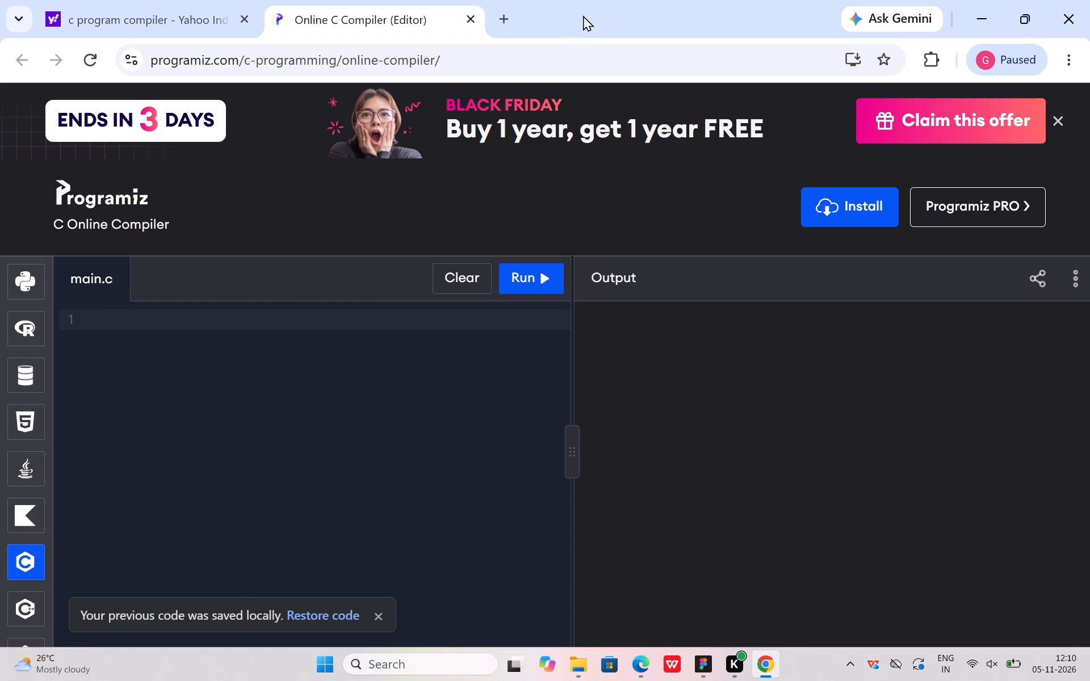
# In a new browser tab, search the web for bubble sort c program.
pyautogui.click(499, 23)
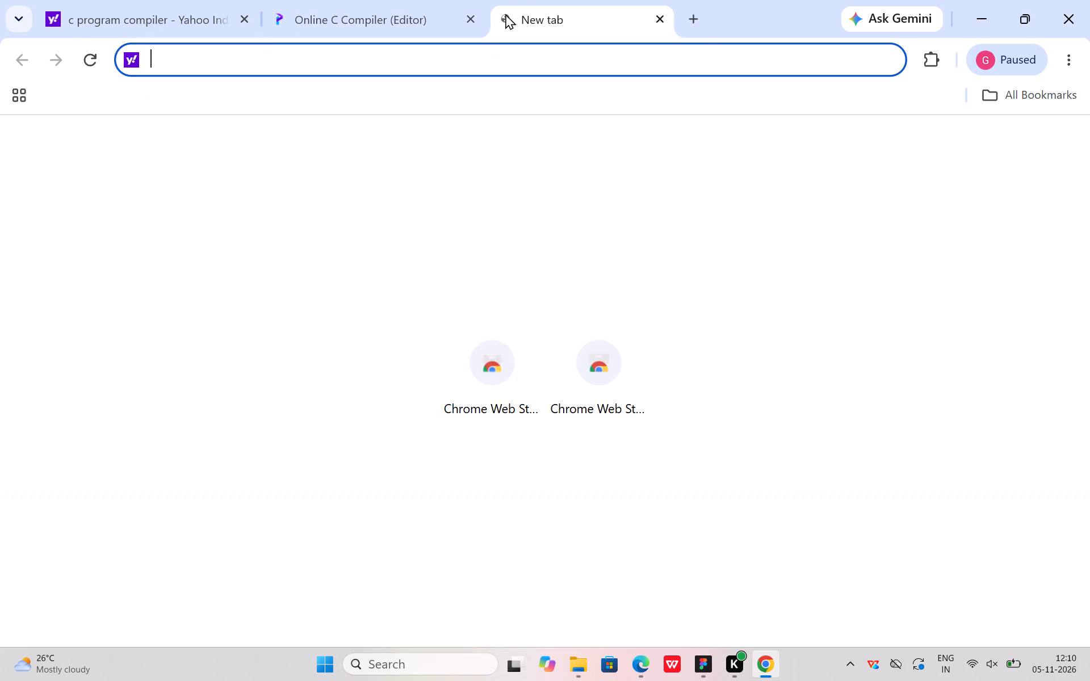
pyautogui.click(494, 61)
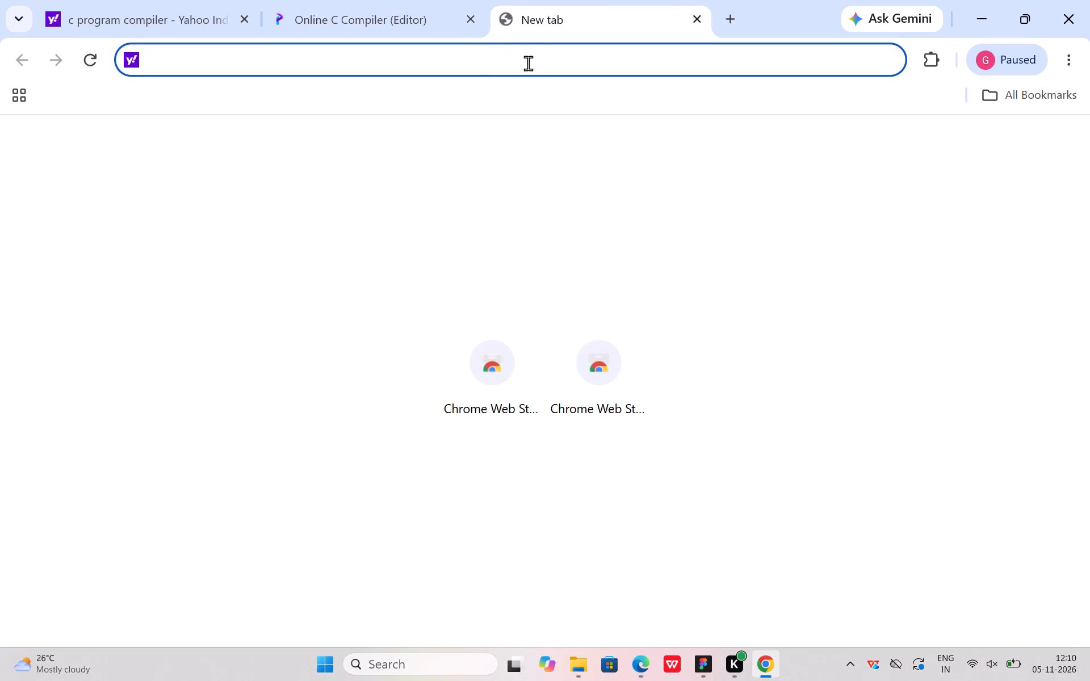
pyautogui.press('b')
pyautogui.write('ubb')
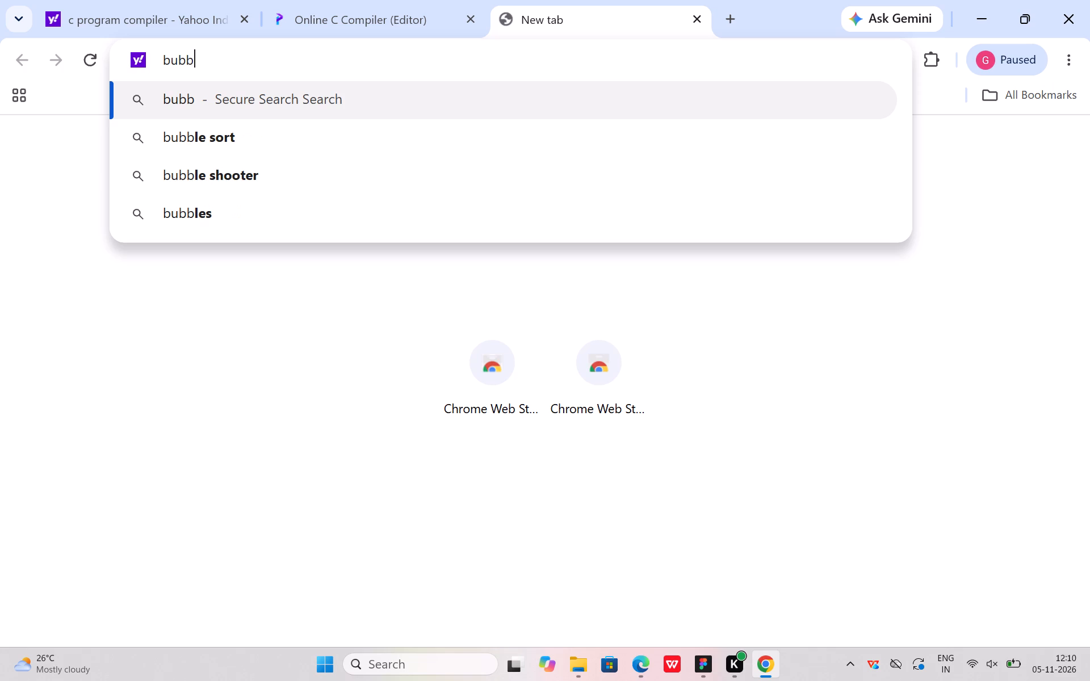
pyautogui.click(370, 121)
pyautogui.click(357, 111)
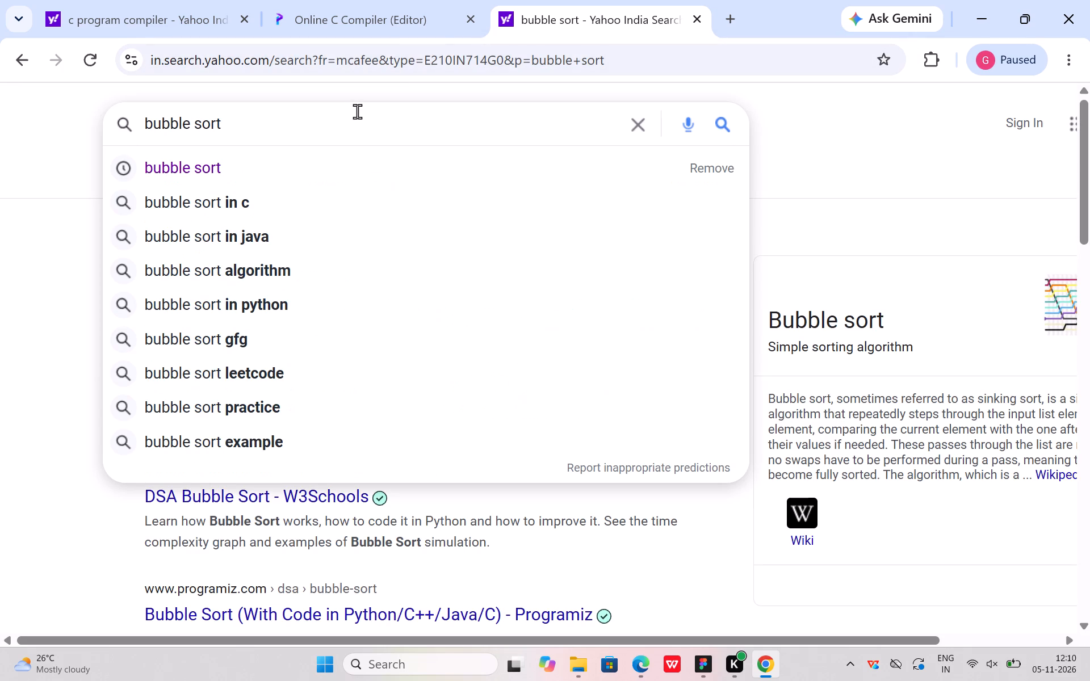
pyautogui.press('space')
pyautogui.press('p')
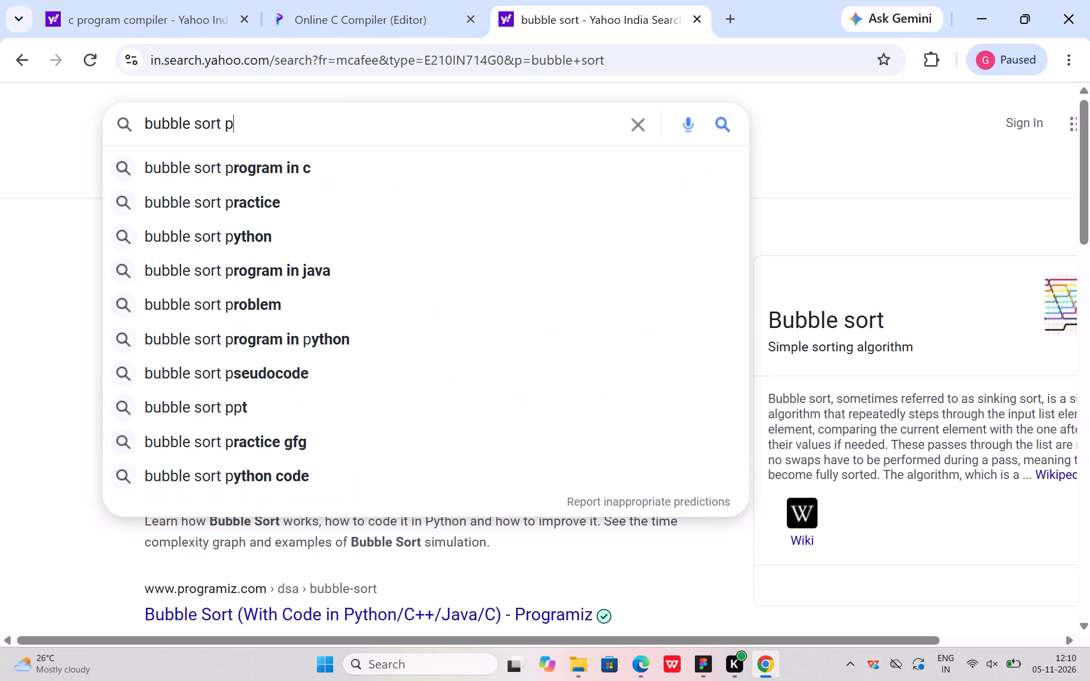
pyautogui.press('BackSpace')
pyautogui.write('c prog')
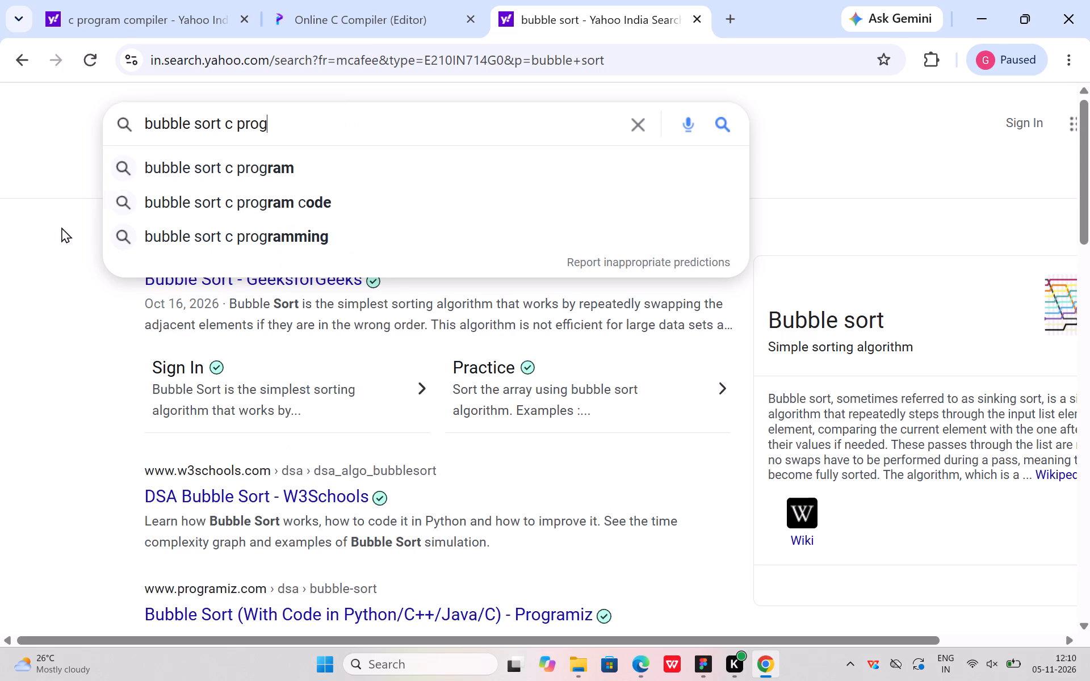
pyautogui.click(228, 172)
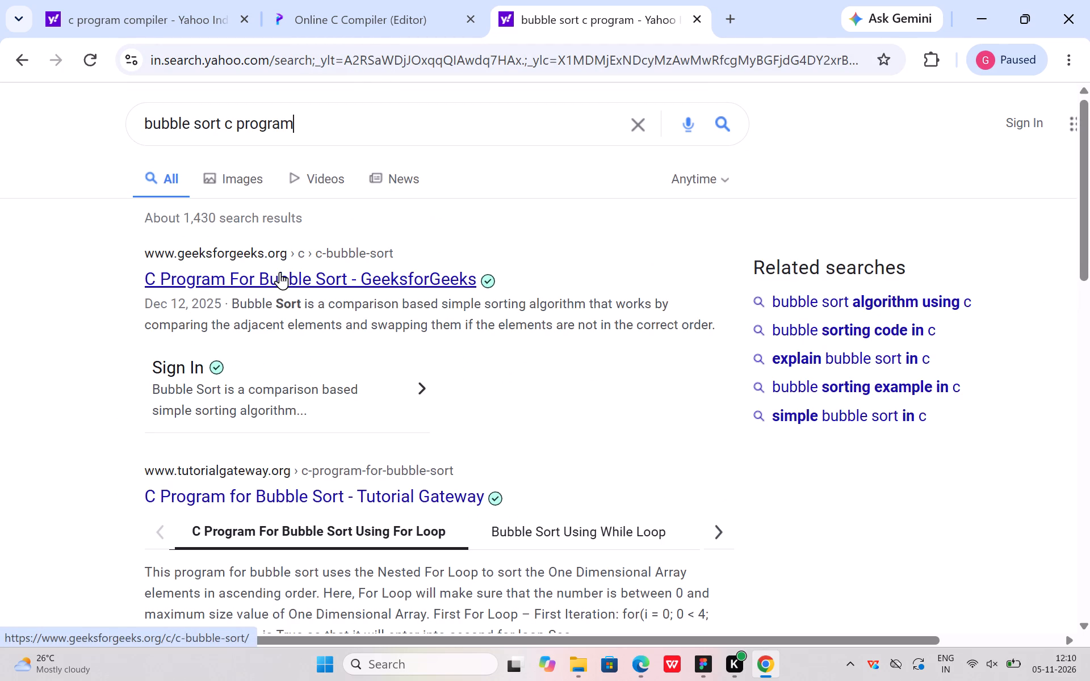
# Open the GeeksforGeeks article C Program For Bubble Sort from the search results.
pyautogui.scroll(-3, 296, 379)
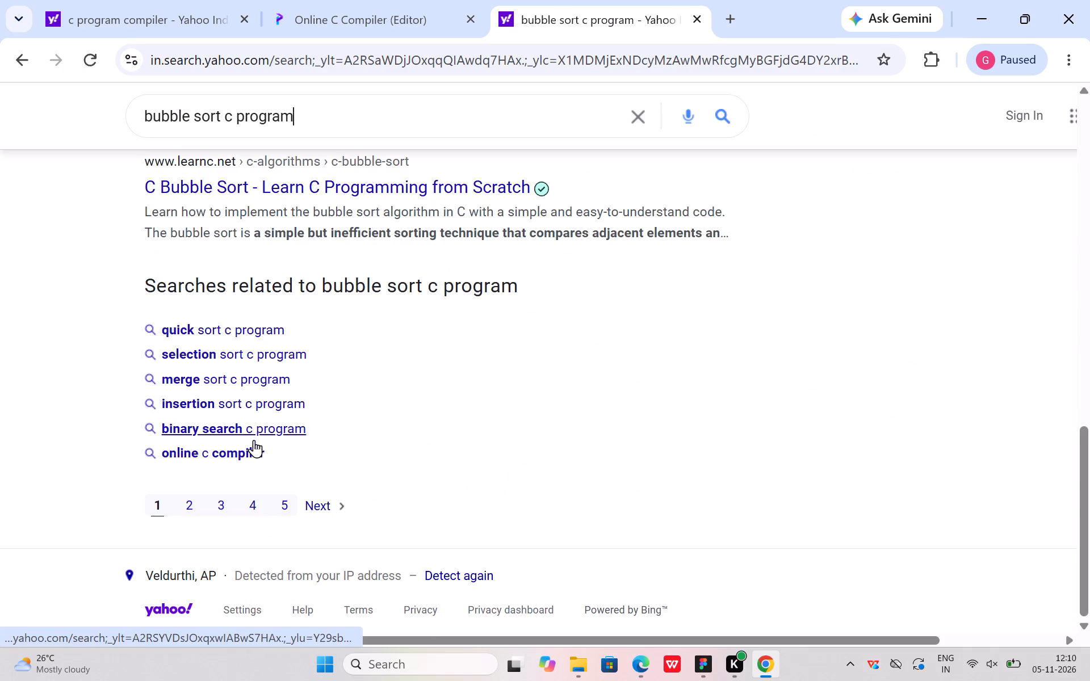
pyautogui.scroll(-2, 254, 440)
pyautogui.scroll(4, 253, 443)
pyautogui.click(319, 275)
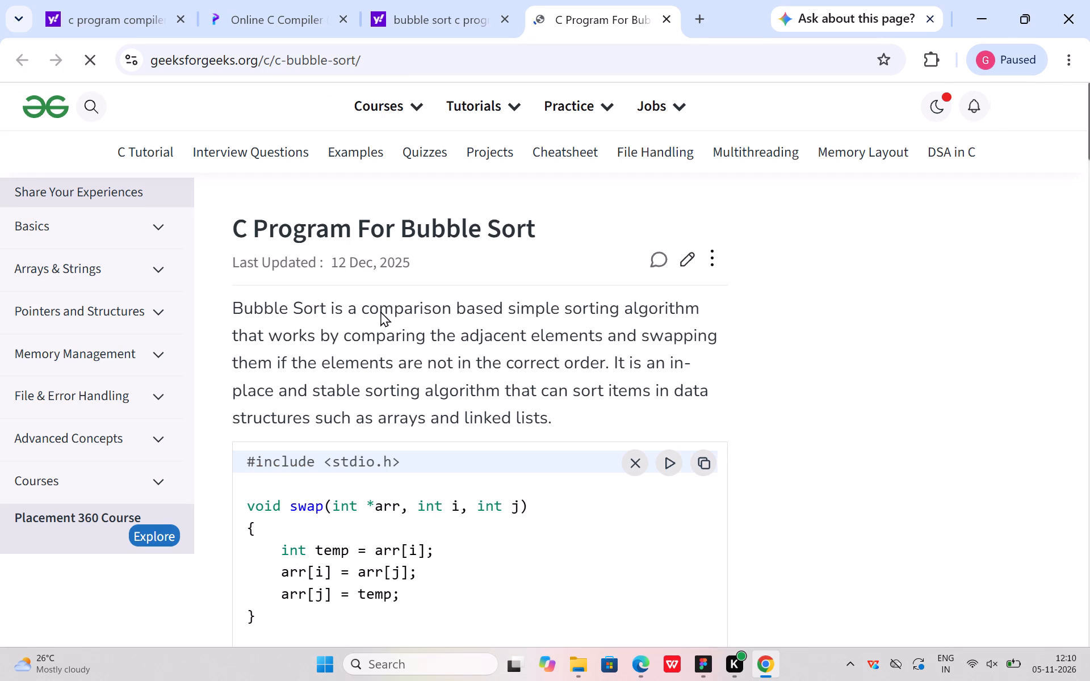
# Copy the article's bubble sort code from the void swap function through the end of main.
pyautogui.scroll(-1, 292, 480)
pyautogui.scroll(1, 384, 291)
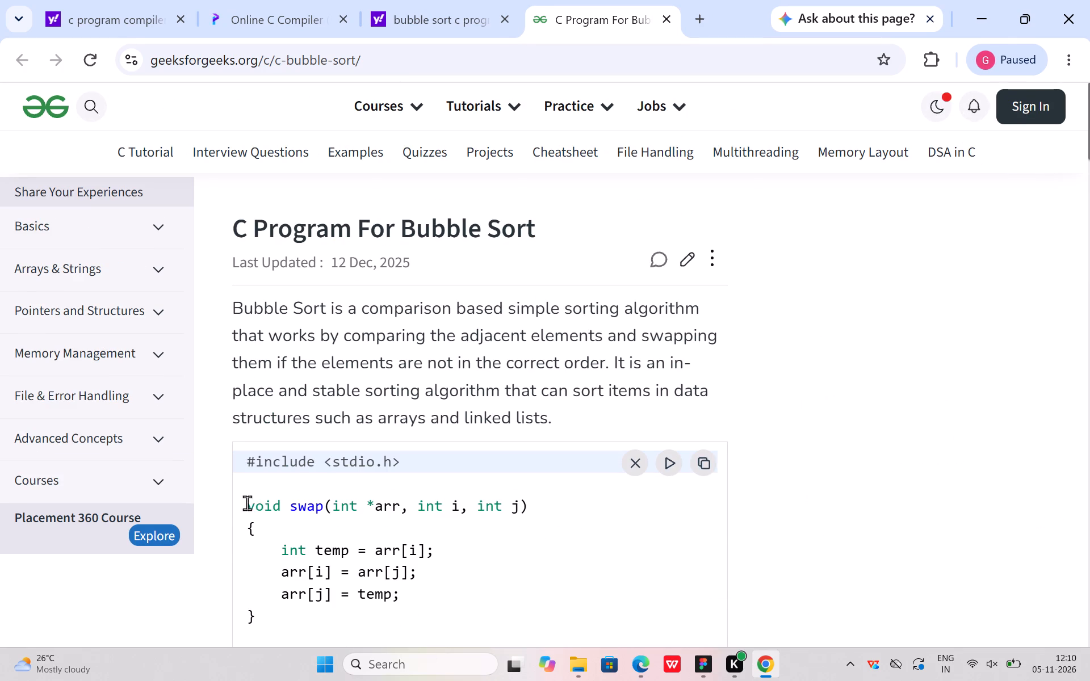
pyautogui.moveTo(246, 504); pyautogui.dragTo(530, 634)
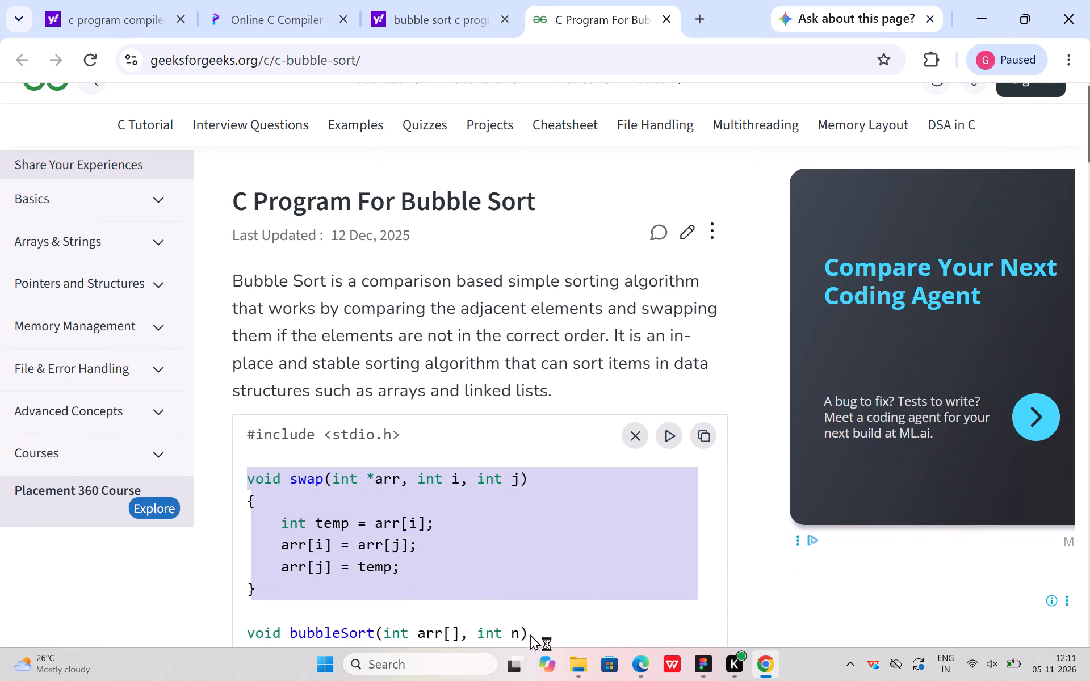
pyautogui.moveTo(530, 634); pyautogui.dragTo(540, 666)
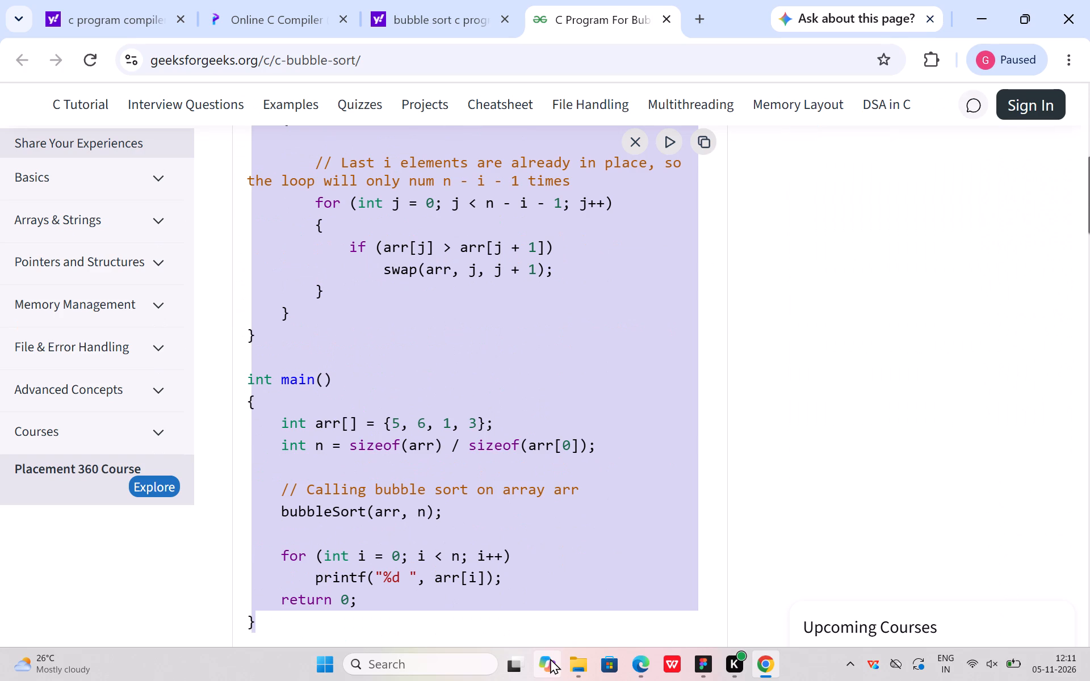
pyautogui.hotkey('ctrl', 'c')
pyautogui.hotkey('ctrl', 'c')
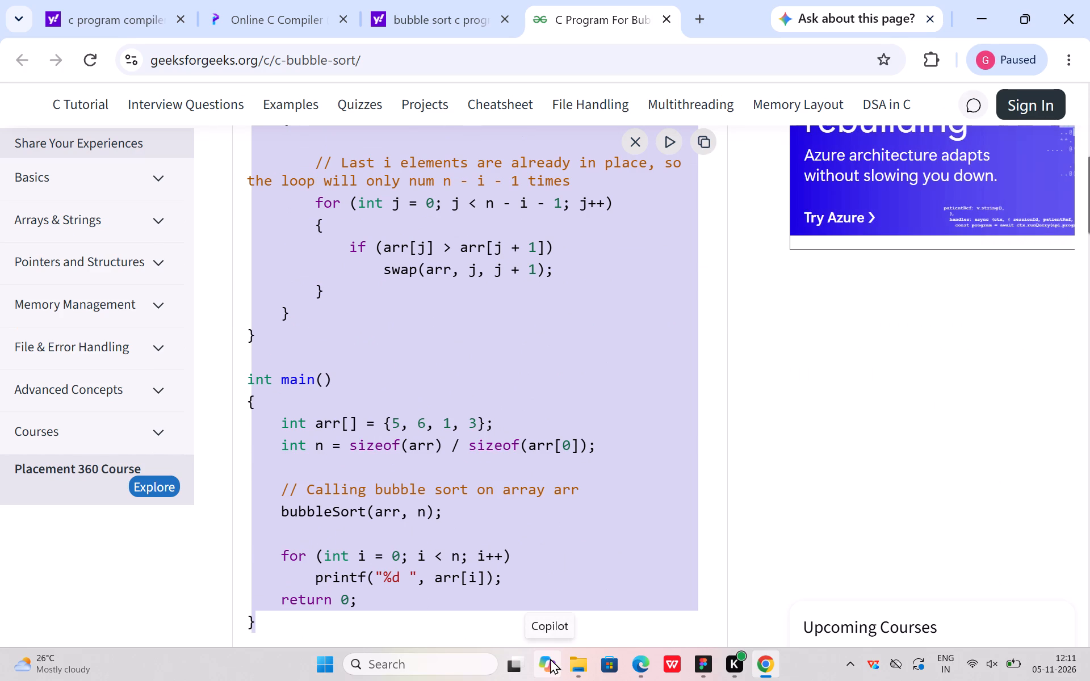
pyautogui.click(242, 561)
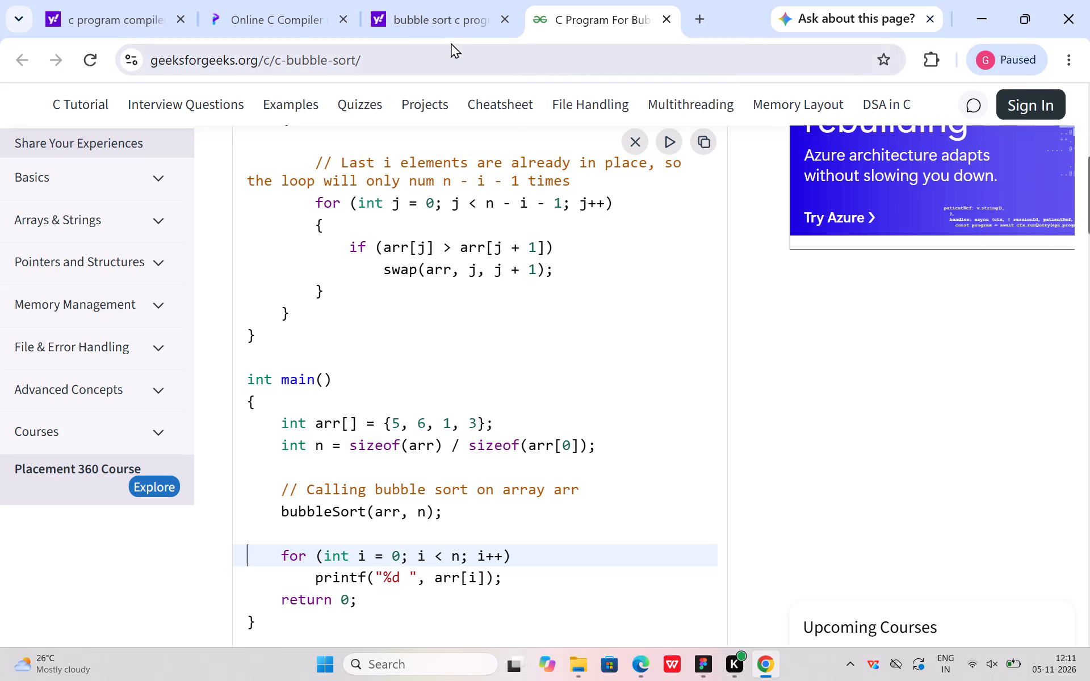
# Paste the copied bubble sort code into the empty main.c in the Programiz C compiler.
pyautogui.click(449, 23)
pyautogui.click(347, 24)
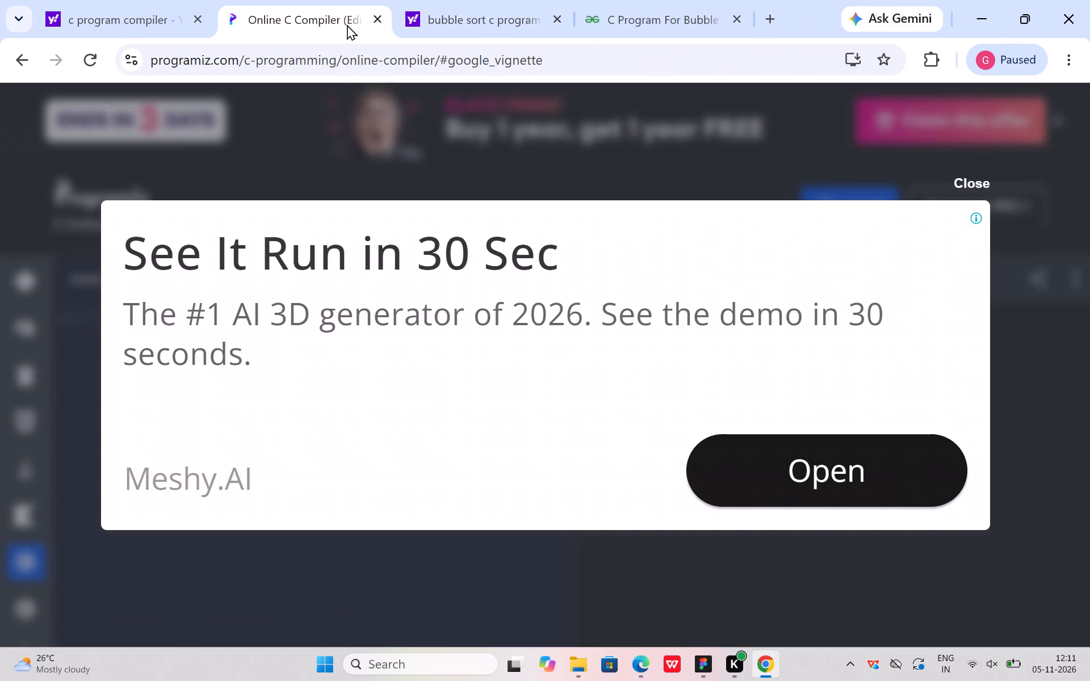
pyautogui.click(961, 181)
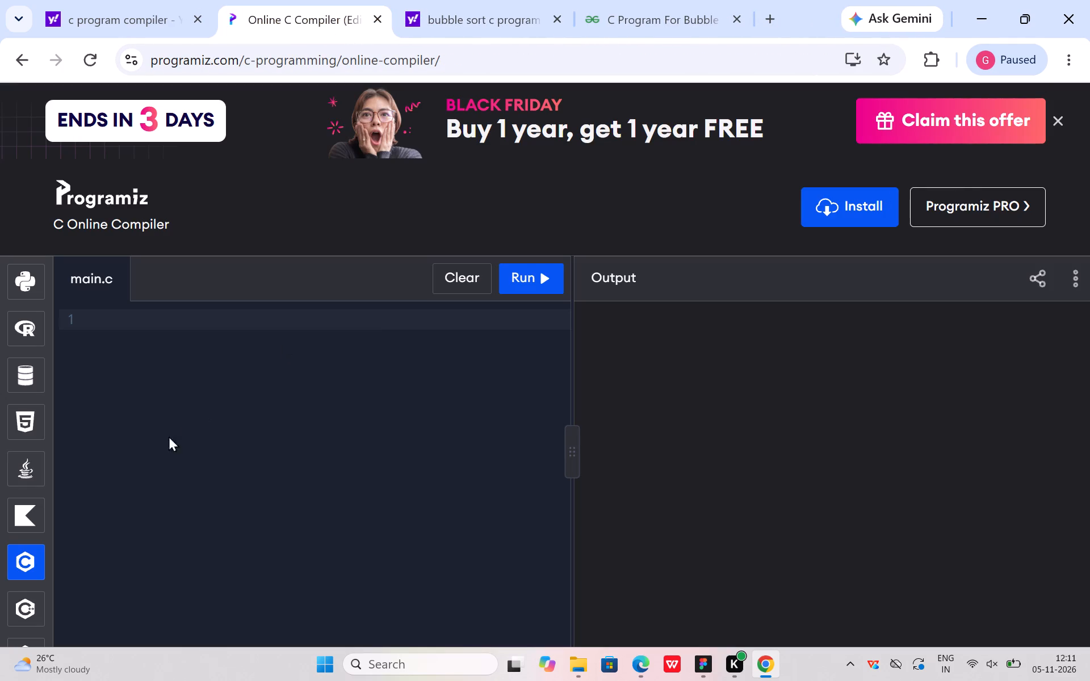
pyautogui.hotkey('ctrl', 'v')
pyautogui.hotkey('ctrl', 'v')
pyautogui.click(102, 314)
pyautogui.hotkey('ctrl', 'v')
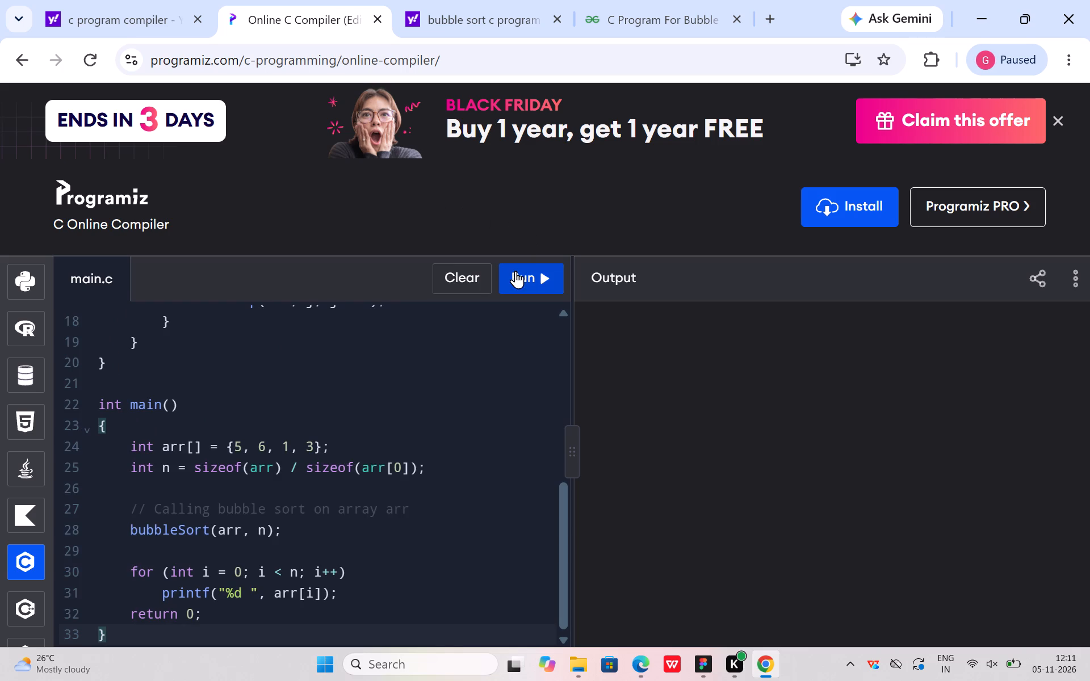
# Run the bubble sort program and read through its output from the beginning.
pyautogui.click(515, 271)
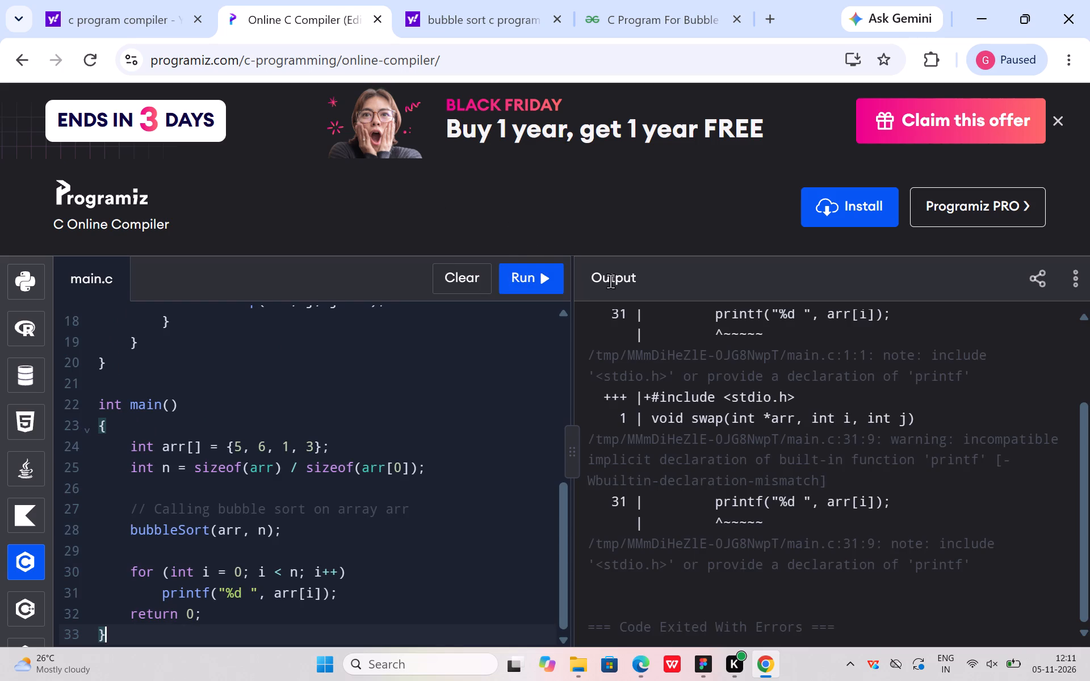
pyautogui.scroll(-4, 753, 432)
pyautogui.scroll(6, 761, 422)
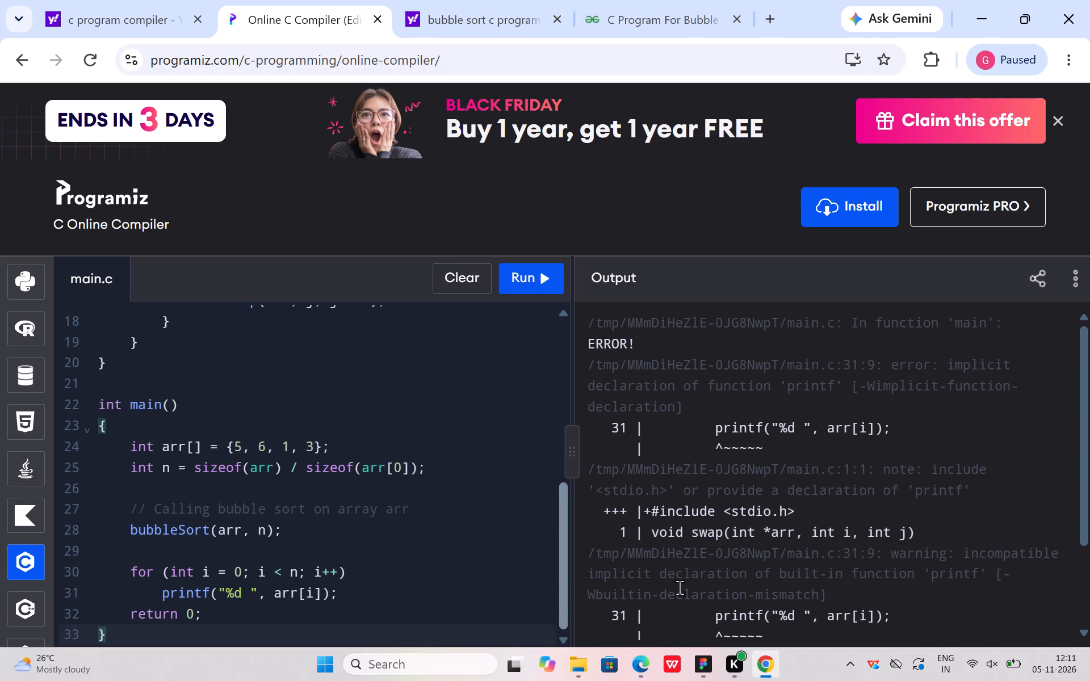
# Switch to the wireframe PDF in Edge and copy the Continue label from the 7. Commute Mode screen.
pyautogui.click(753, 593)
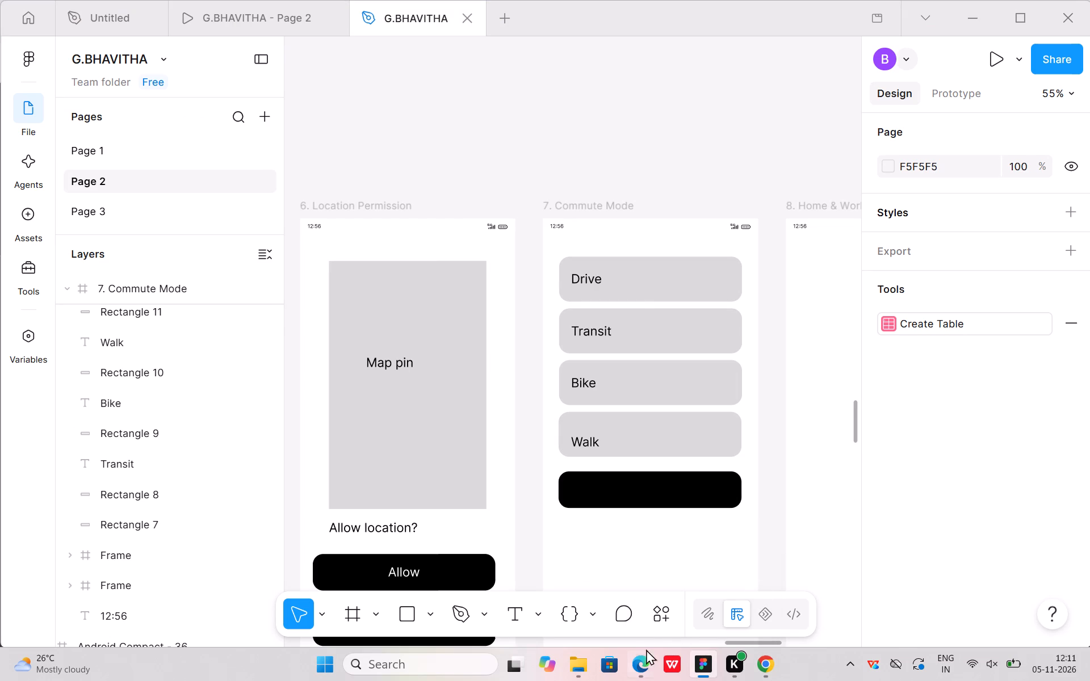
pyautogui.click(640, 604)
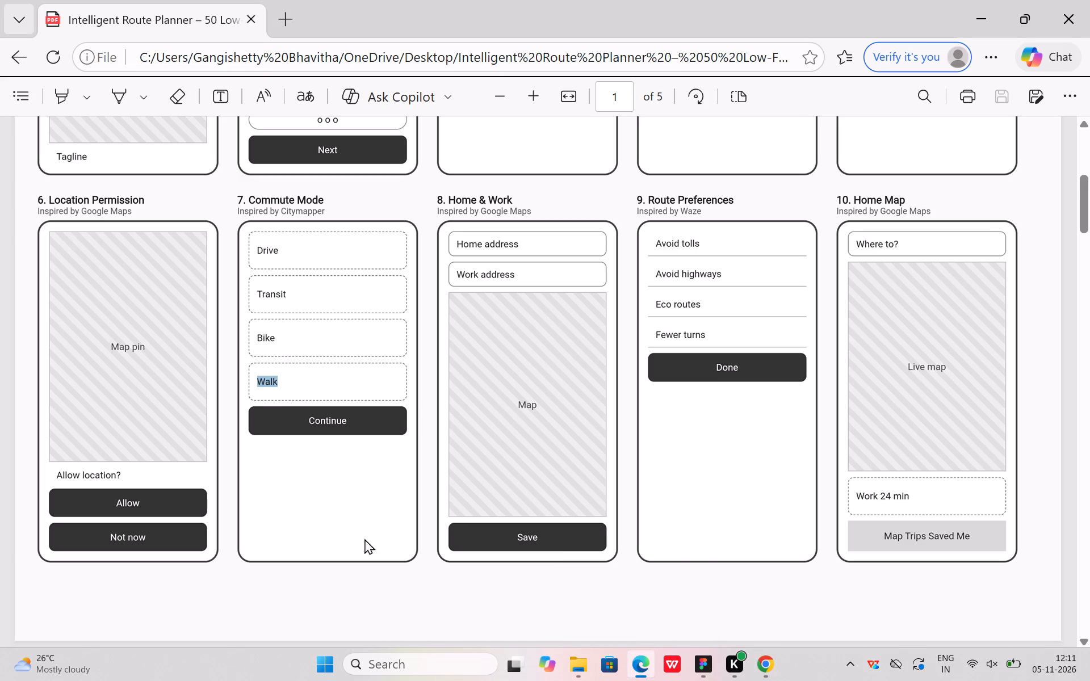
pyautogui.click(350, 472)
pyautogui.moveTo(307, 418); pyautogui.dragTo(347, 419)
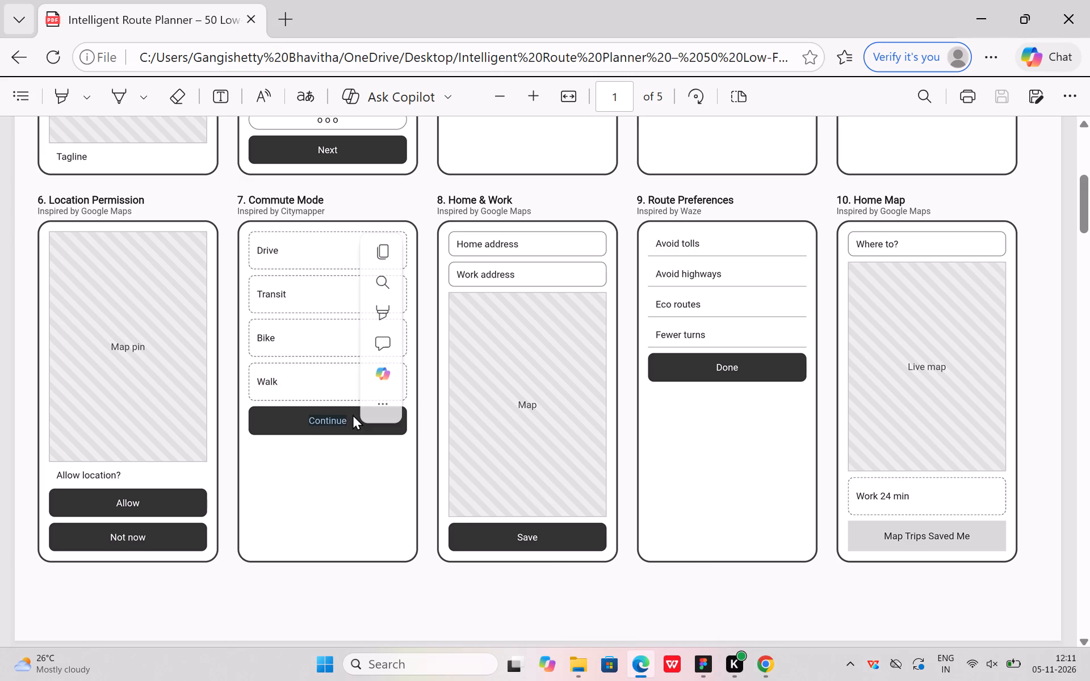
pyautogui.hotkey('ctrl', 'c')
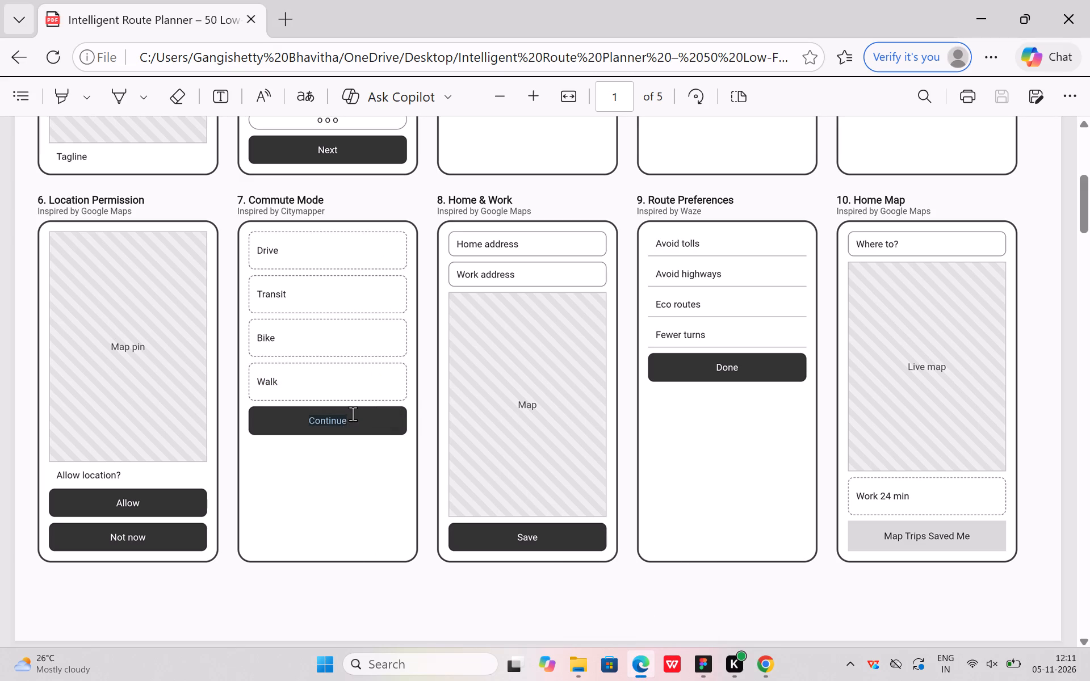
pyautogui.hotkey('ctrl', 'c')
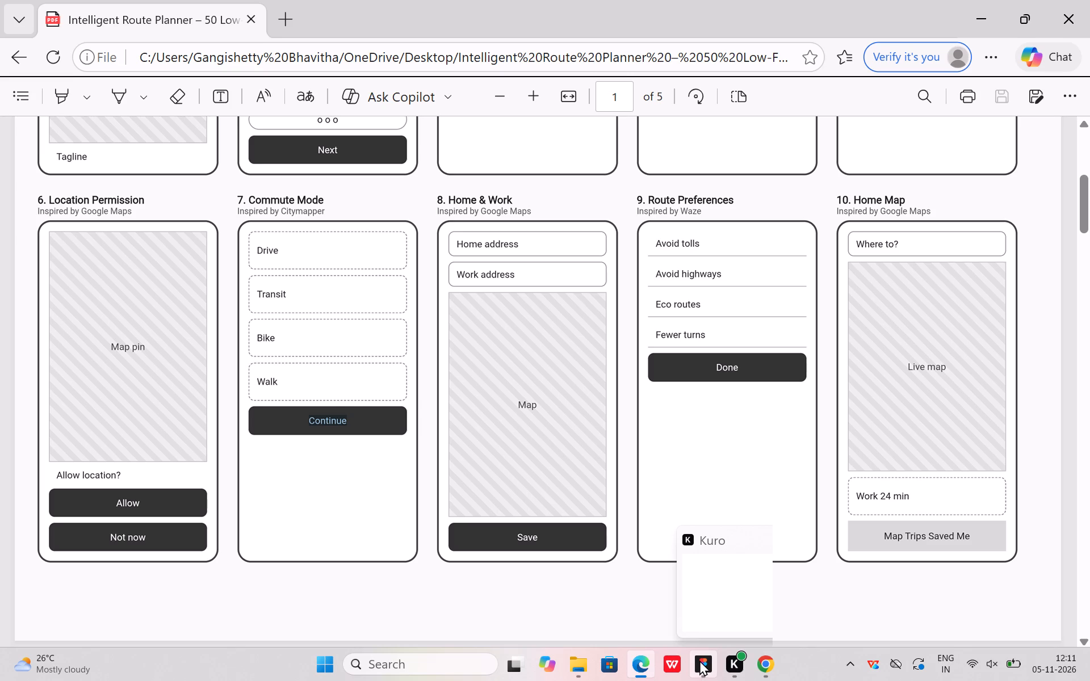
# In Figma, add the copied Continue text to the black button in 7. Commute Mode, centred at about X 153, Y 504.
pyautogui.click(716, 601)
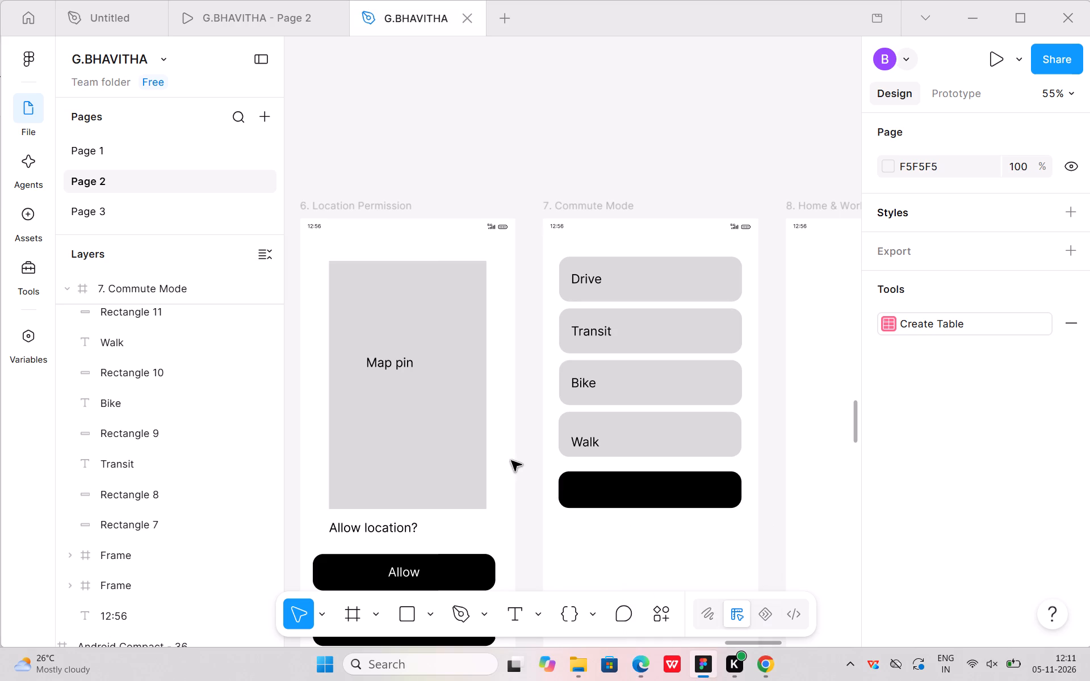
pyautogui.click(518, 610)
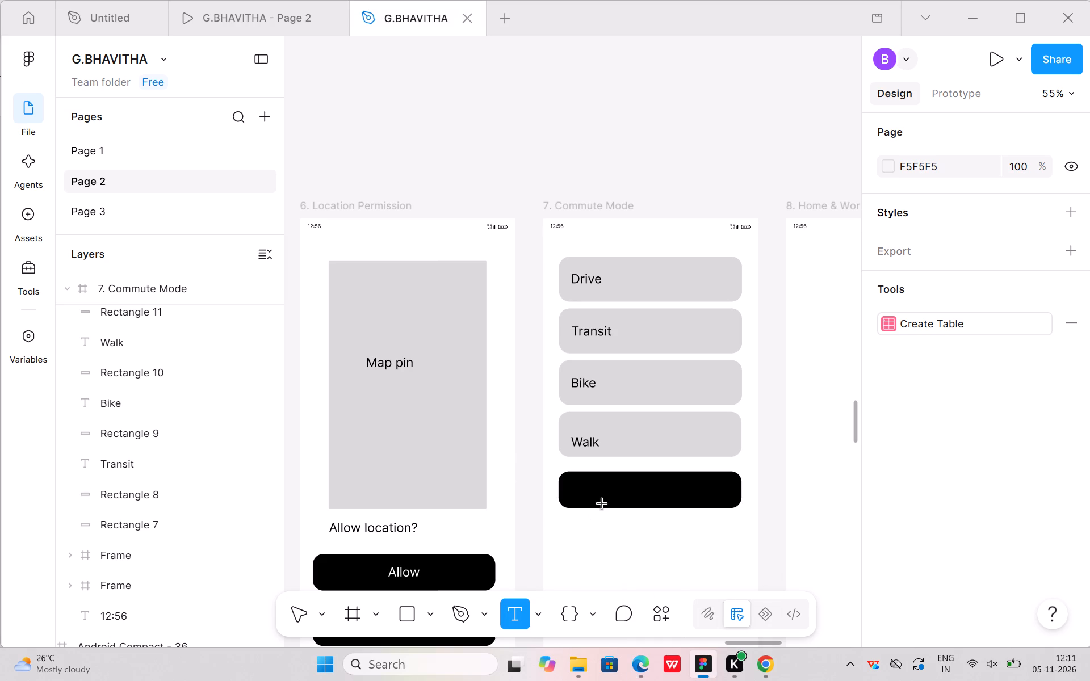
pyautogui.click(602, 486)
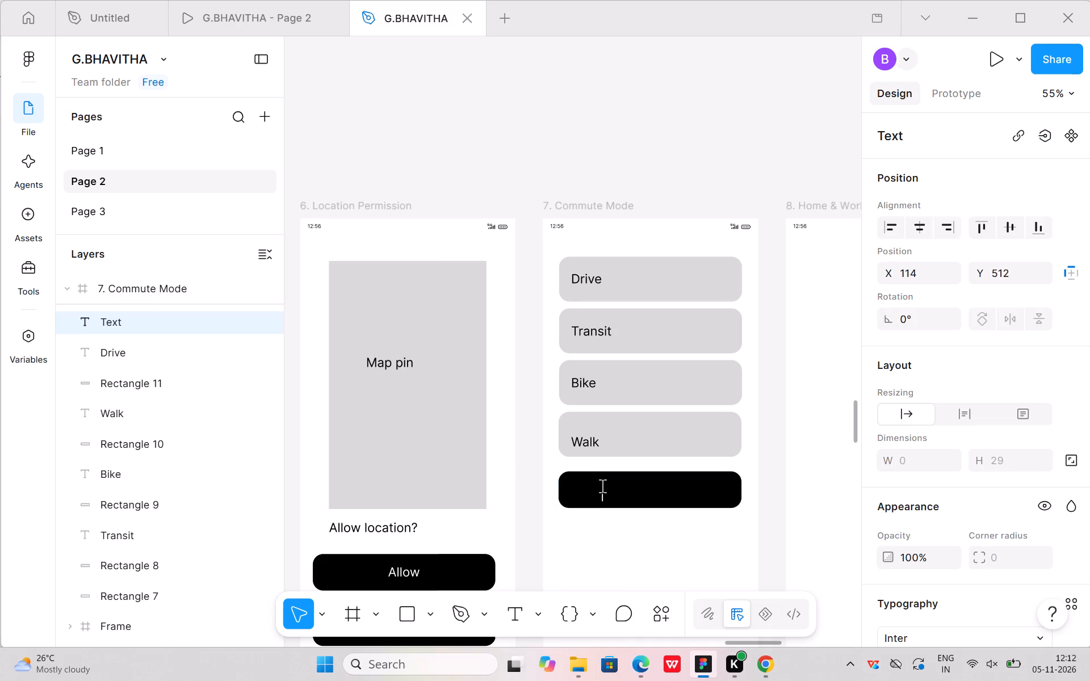
pyautogui.hotkey('ctrl', 'v')
pyautogui.click(626, 560)
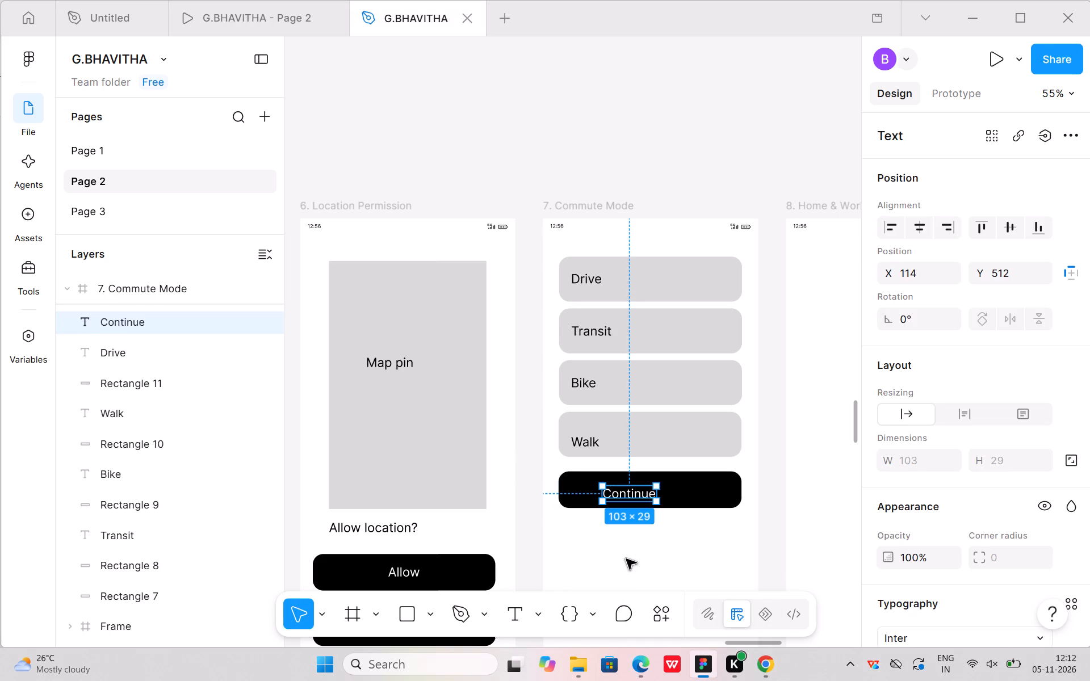
pyautogui.moveTo(636, 494); pyautogui.dragTo(641, 489)
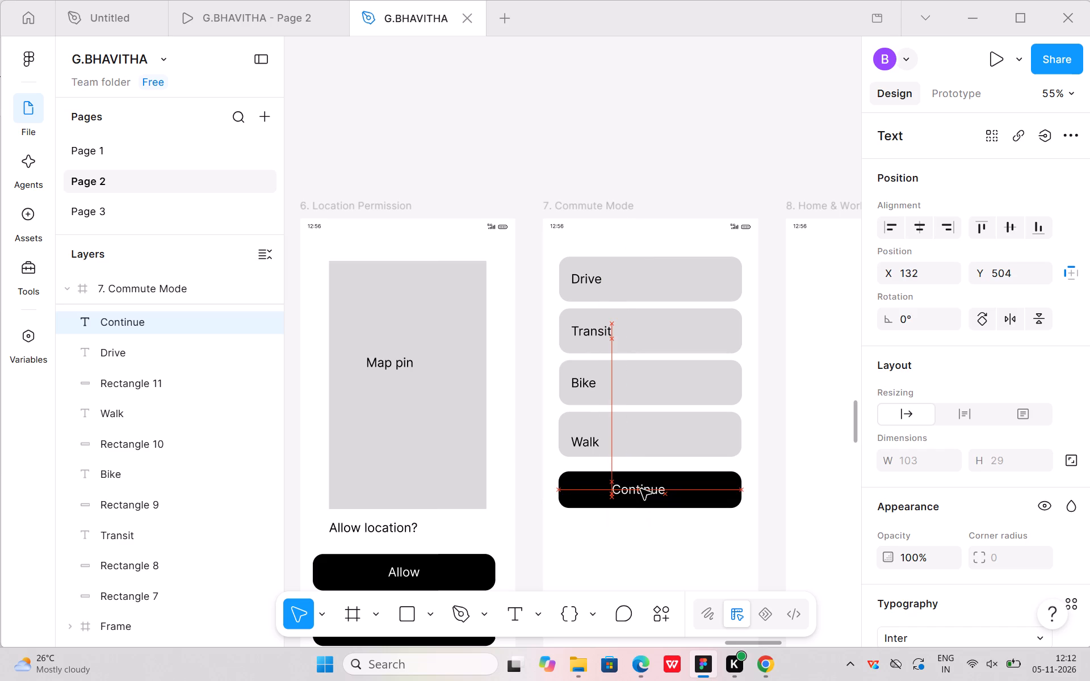
pyautogui.moveTo(641, 489); pyautogui.dragTo(653, 487)
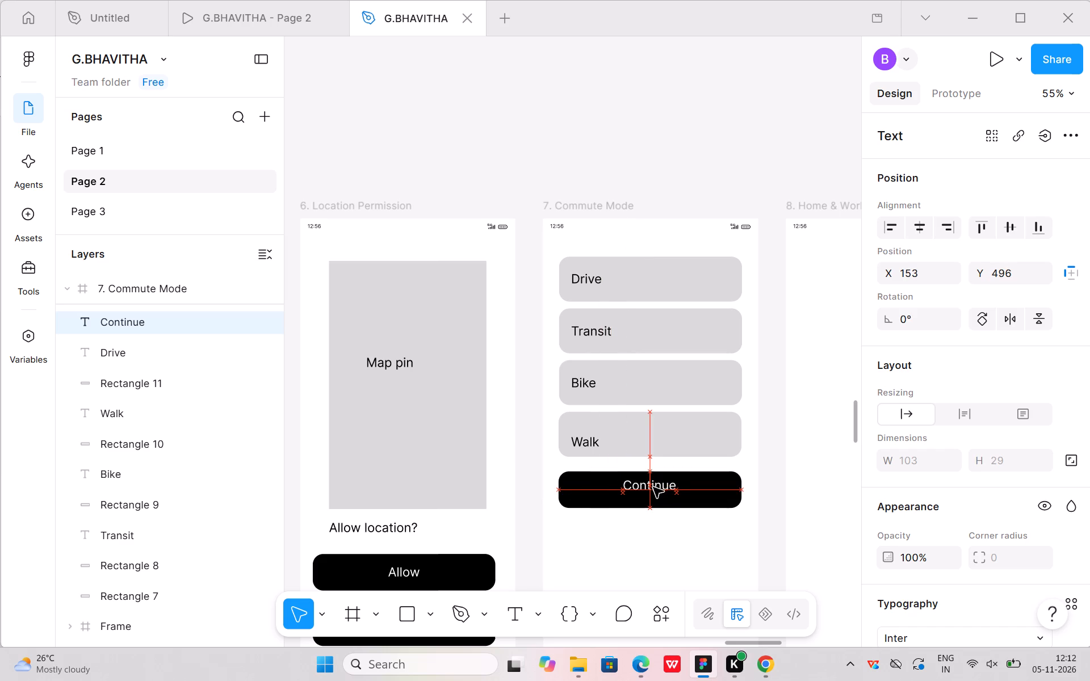
pyautogui.moveTo(653, 487); pyautogui.dragTo(654, 492)
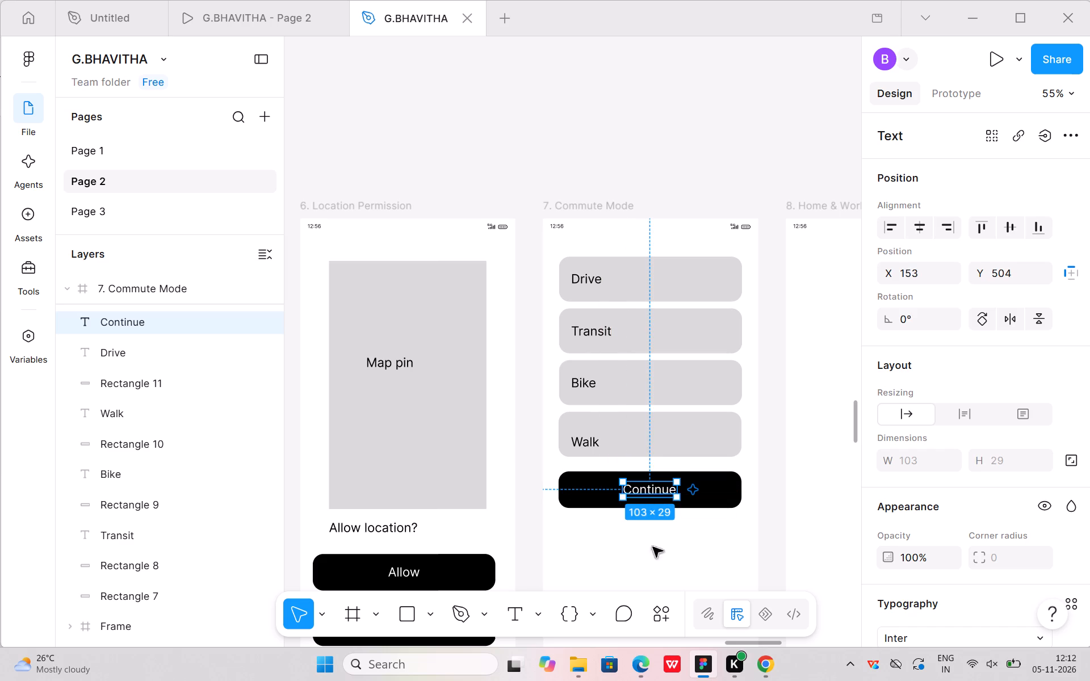
pyautogui.click(647, 572)
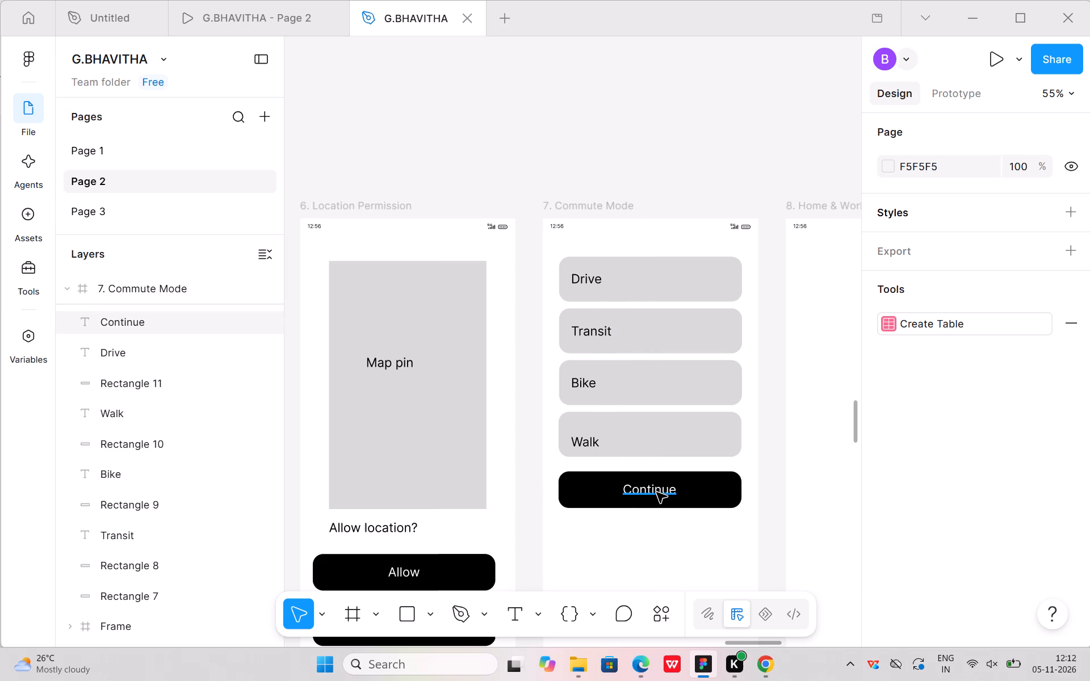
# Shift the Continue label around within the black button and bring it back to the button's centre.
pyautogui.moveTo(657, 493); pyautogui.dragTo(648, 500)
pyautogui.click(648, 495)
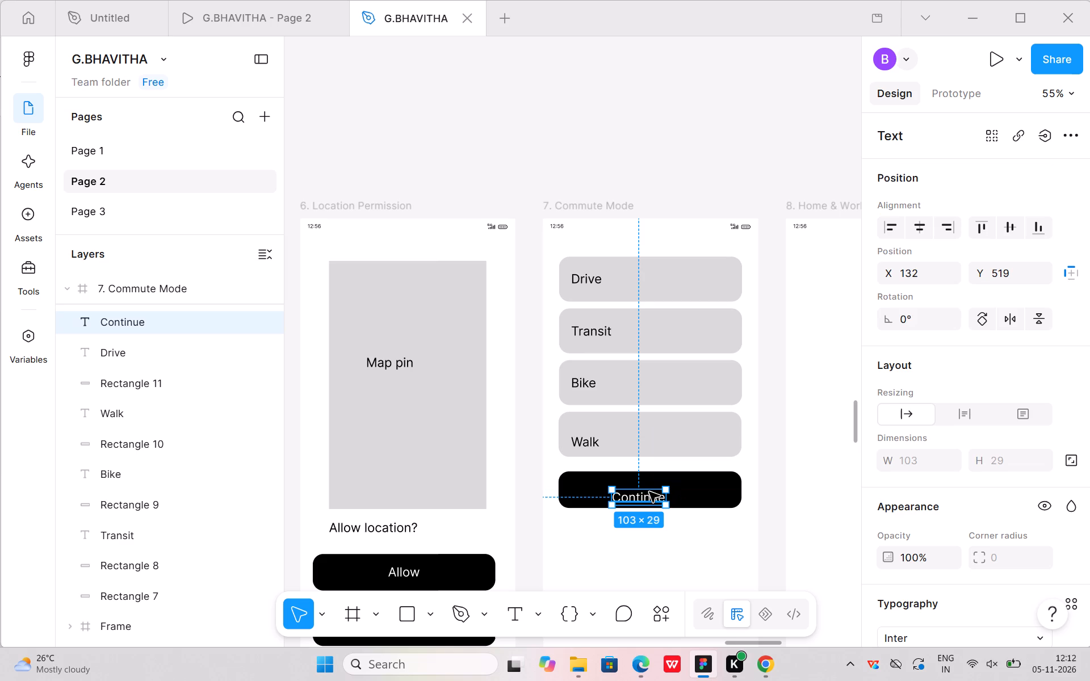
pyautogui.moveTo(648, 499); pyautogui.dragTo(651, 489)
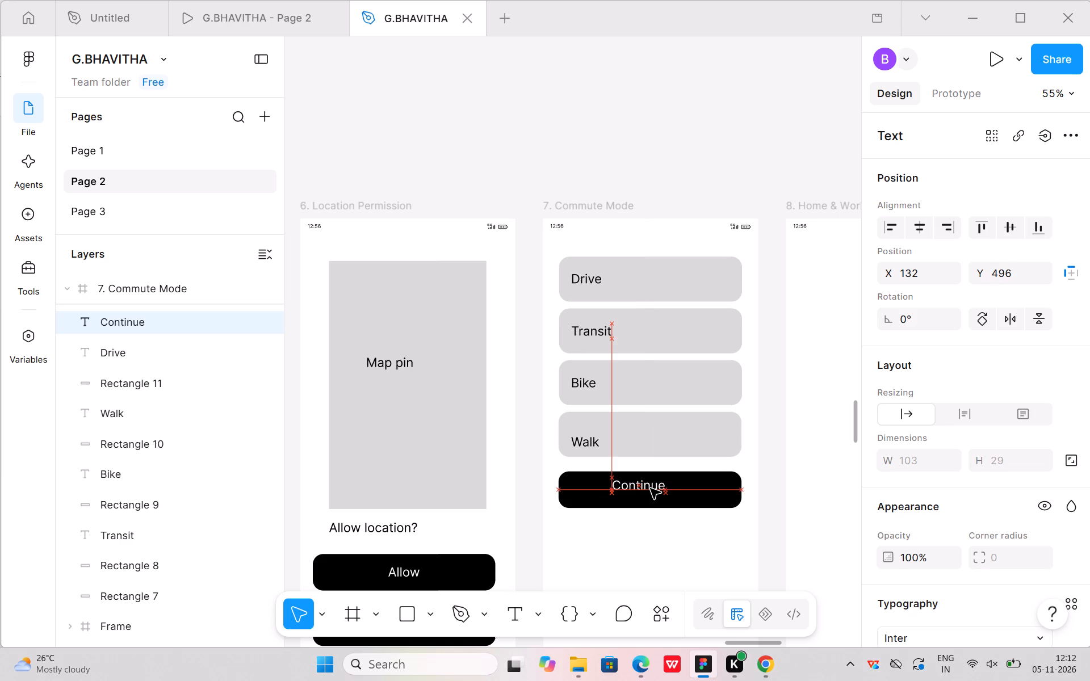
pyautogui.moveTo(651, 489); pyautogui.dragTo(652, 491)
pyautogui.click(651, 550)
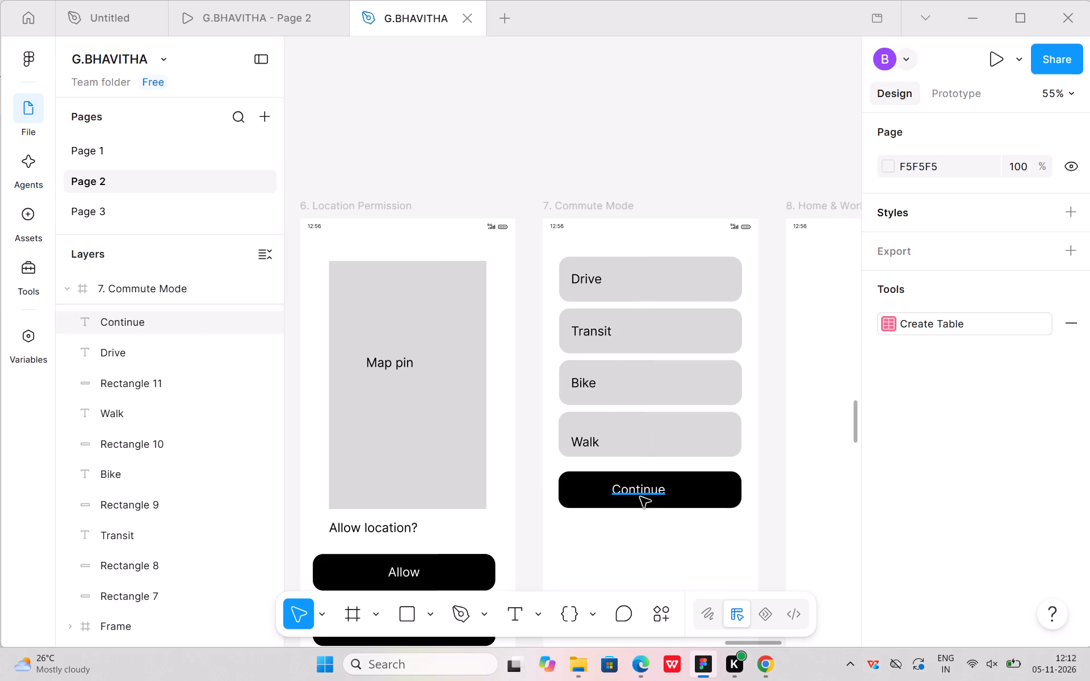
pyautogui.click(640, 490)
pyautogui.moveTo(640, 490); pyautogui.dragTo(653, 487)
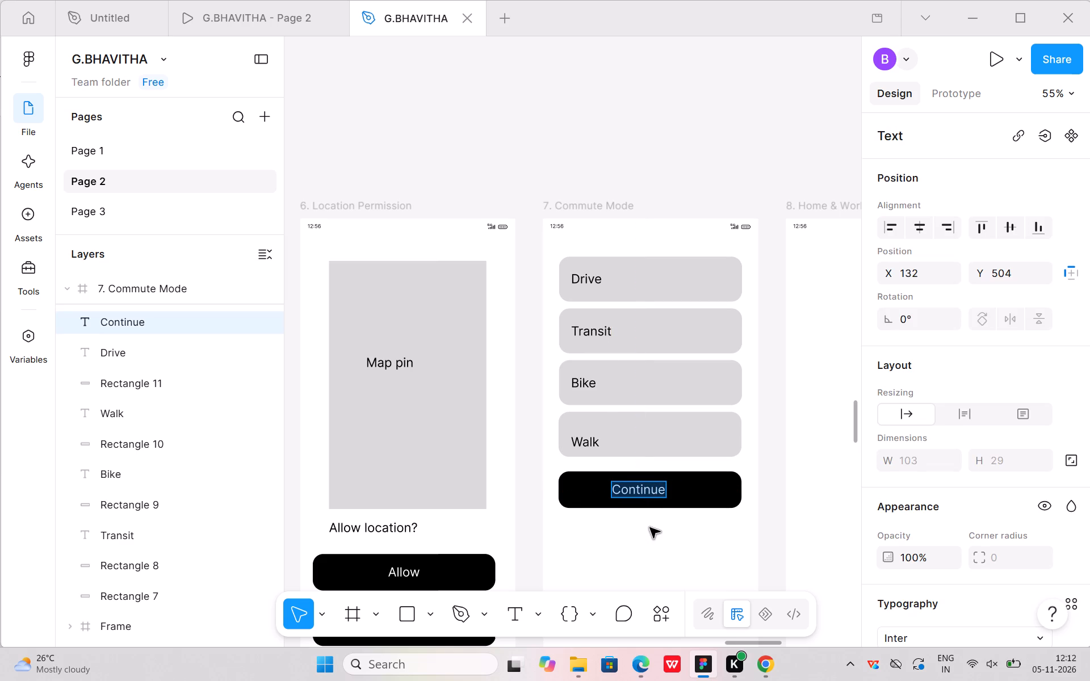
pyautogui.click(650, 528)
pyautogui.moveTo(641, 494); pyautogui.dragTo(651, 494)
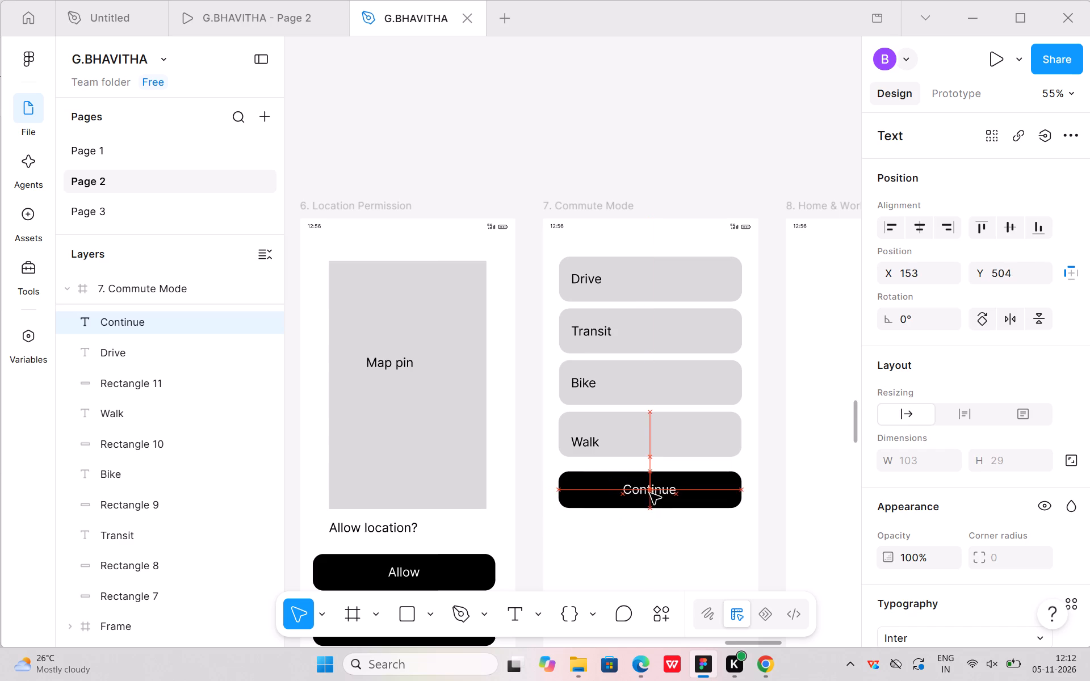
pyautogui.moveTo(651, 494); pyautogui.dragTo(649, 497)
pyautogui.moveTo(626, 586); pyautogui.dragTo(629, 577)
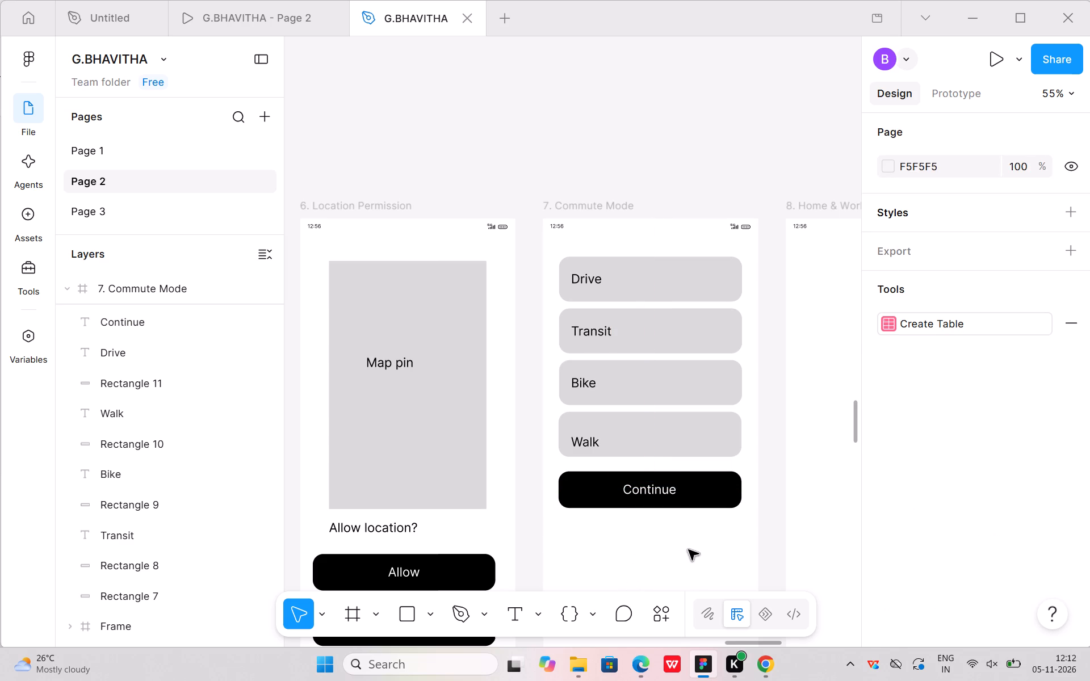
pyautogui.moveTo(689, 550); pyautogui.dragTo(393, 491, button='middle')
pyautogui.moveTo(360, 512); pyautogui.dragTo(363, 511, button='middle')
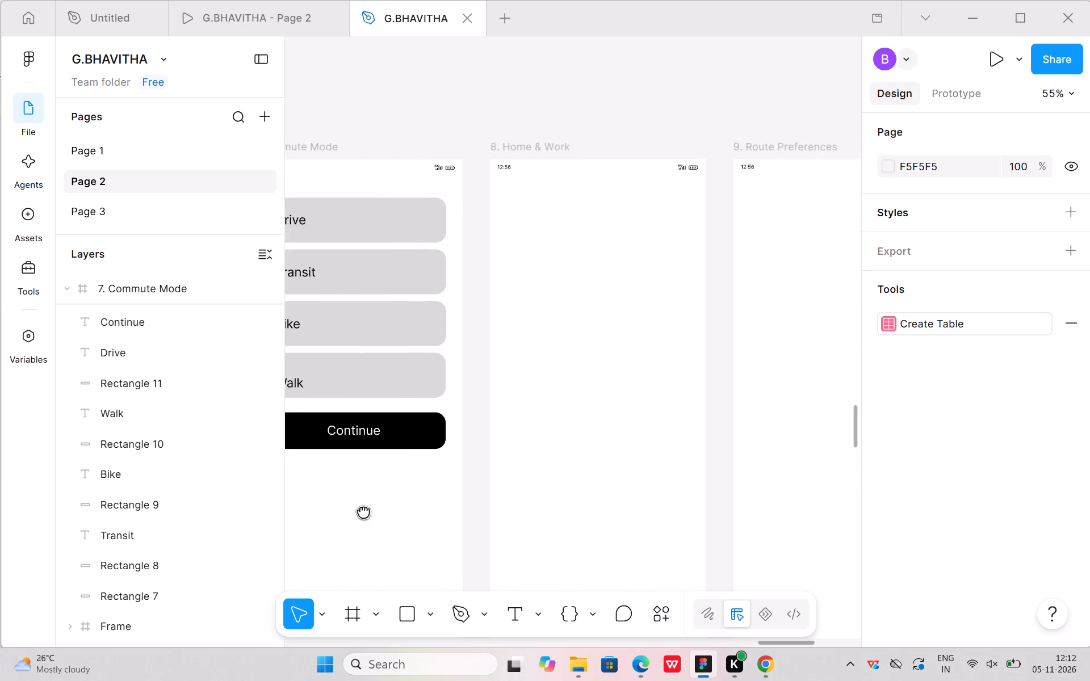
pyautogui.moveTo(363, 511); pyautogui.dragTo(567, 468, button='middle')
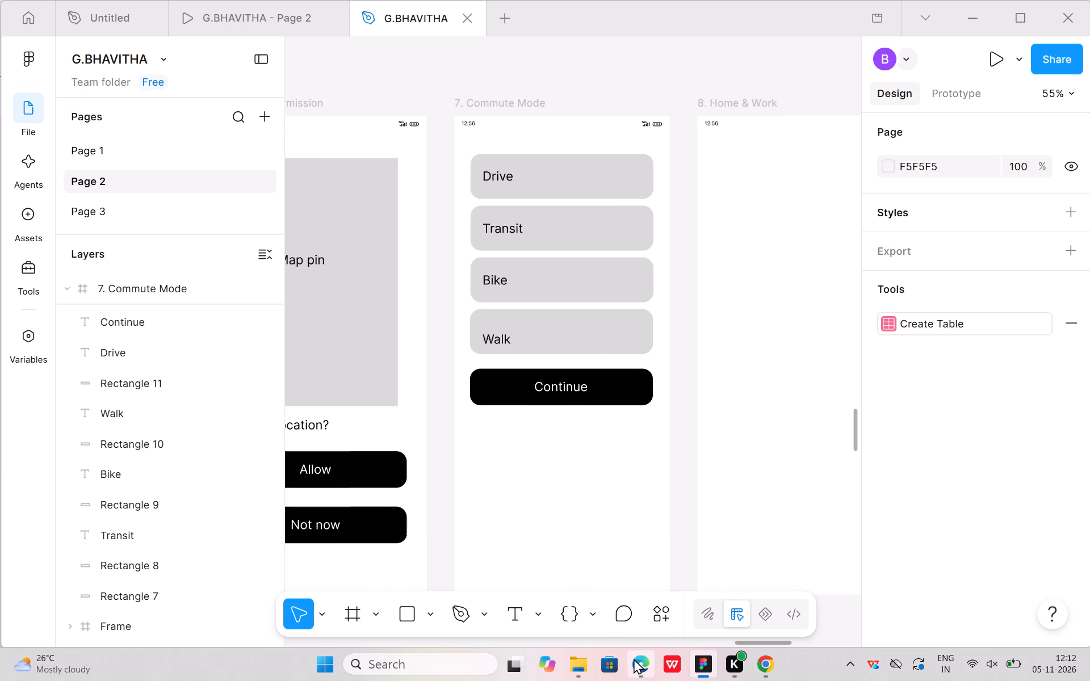
# Switch to the wireframe PDF in Edge and select the Home address text on the 8. Home & Work screen.
pyautogui.click(657, 611)
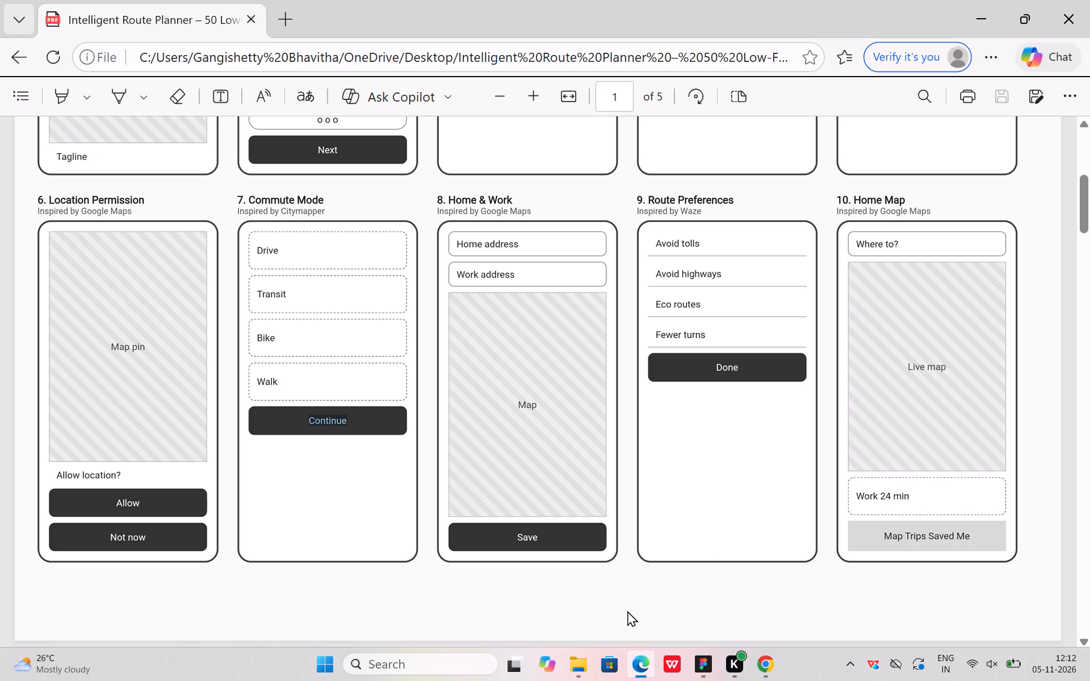
pyautogui.click(513, 586)
pyautogui.moveTo(454, 244); pyautogui.dragTo(478, 253)
pyautogui.click(564, 270)
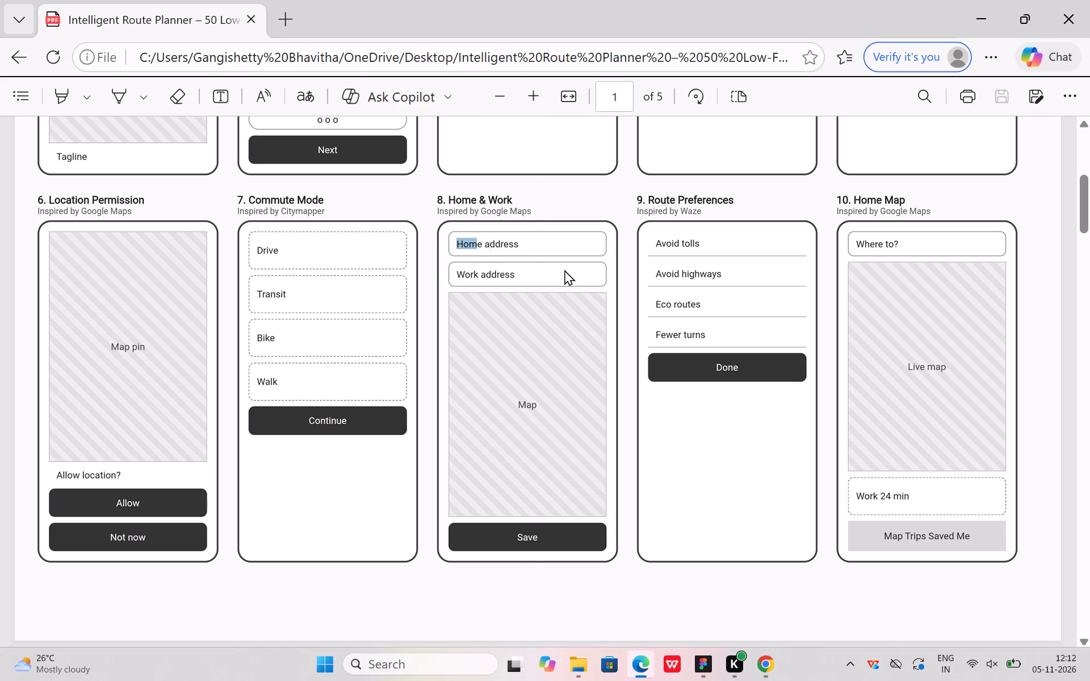
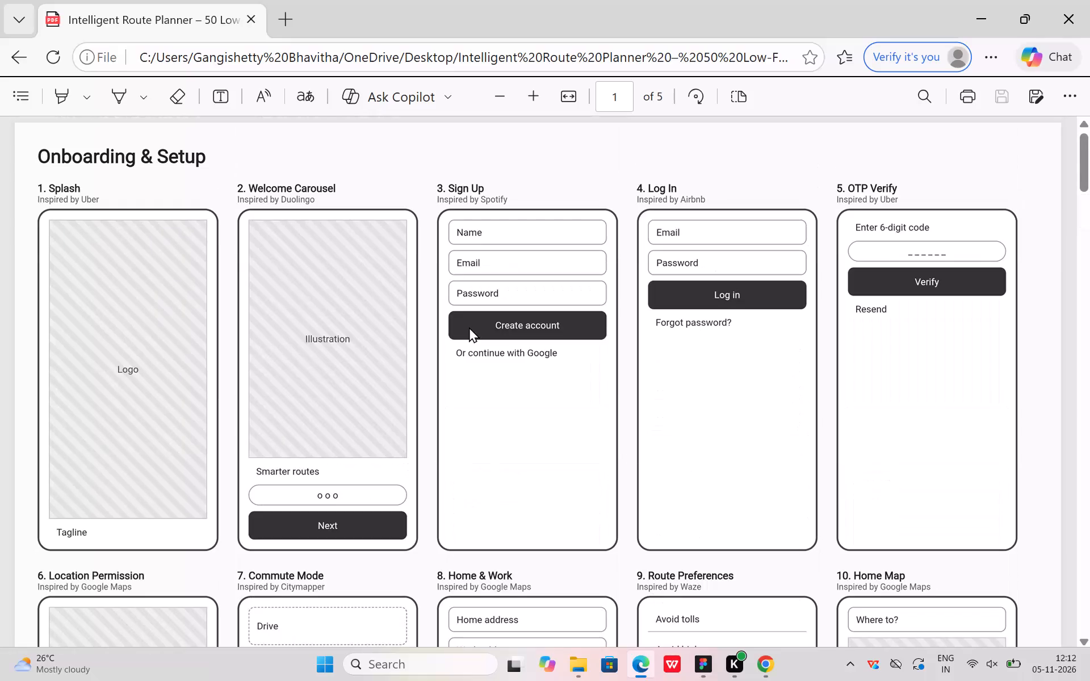
# Copy the Home address text from the 8. Home & Work screen in the wireframe PDF.
pyautogui.scroll(-3, 470, 325)
pyautogui.scroll(1, 470, 325)
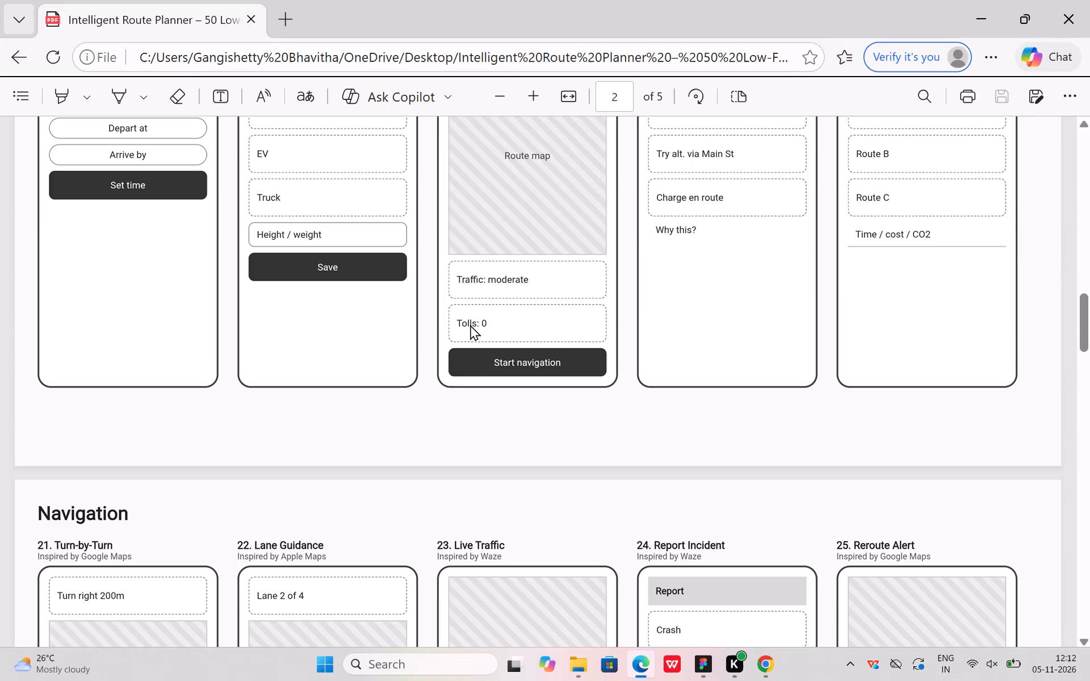
pyautogui.scroll(1, 470, 325)
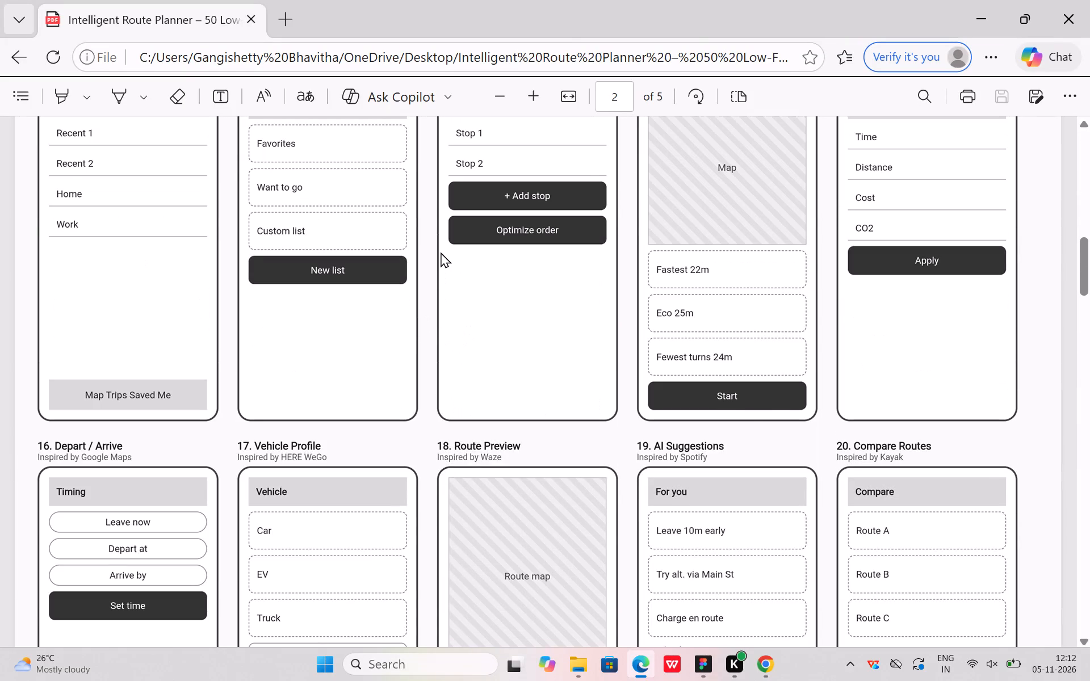
pyautogui.scroll(7, 441, 252)
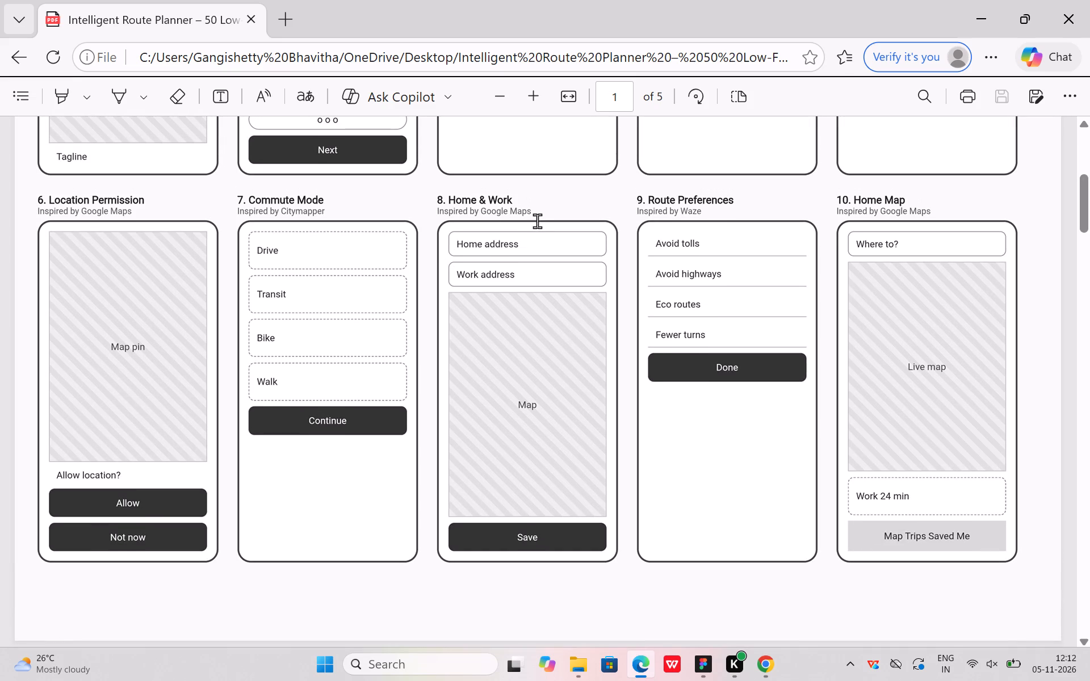
pyautogui.moveTo(454, 243); pyautogui.dragTo(463, 238)
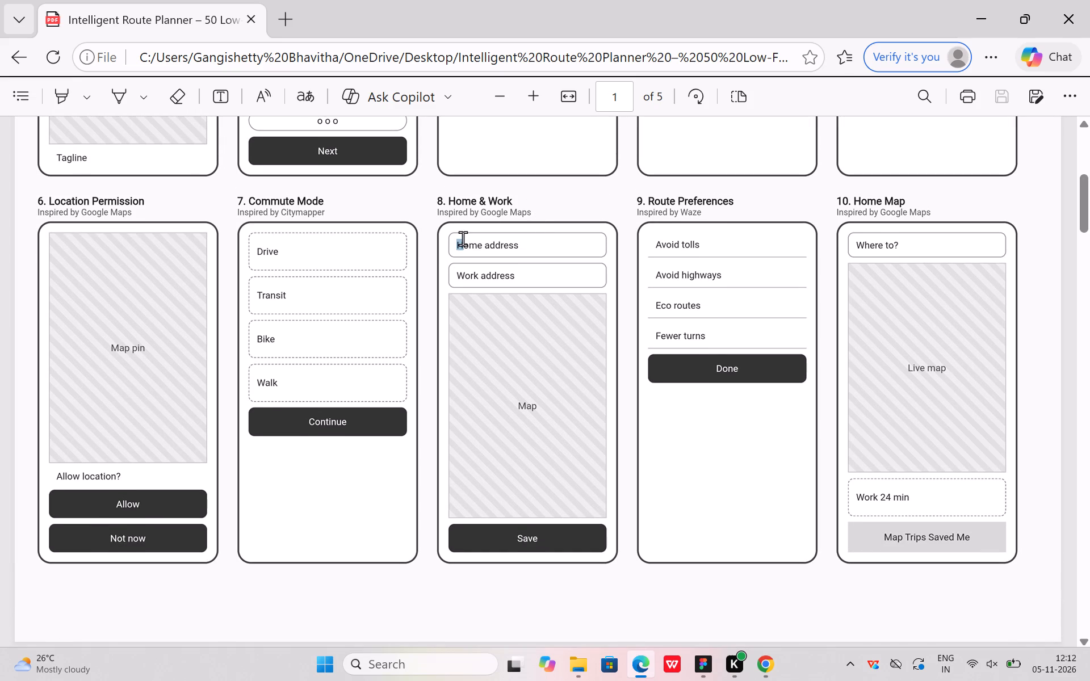
pyautogui.moveTo(463, 238); pyautogui.dragTo(521, 245)
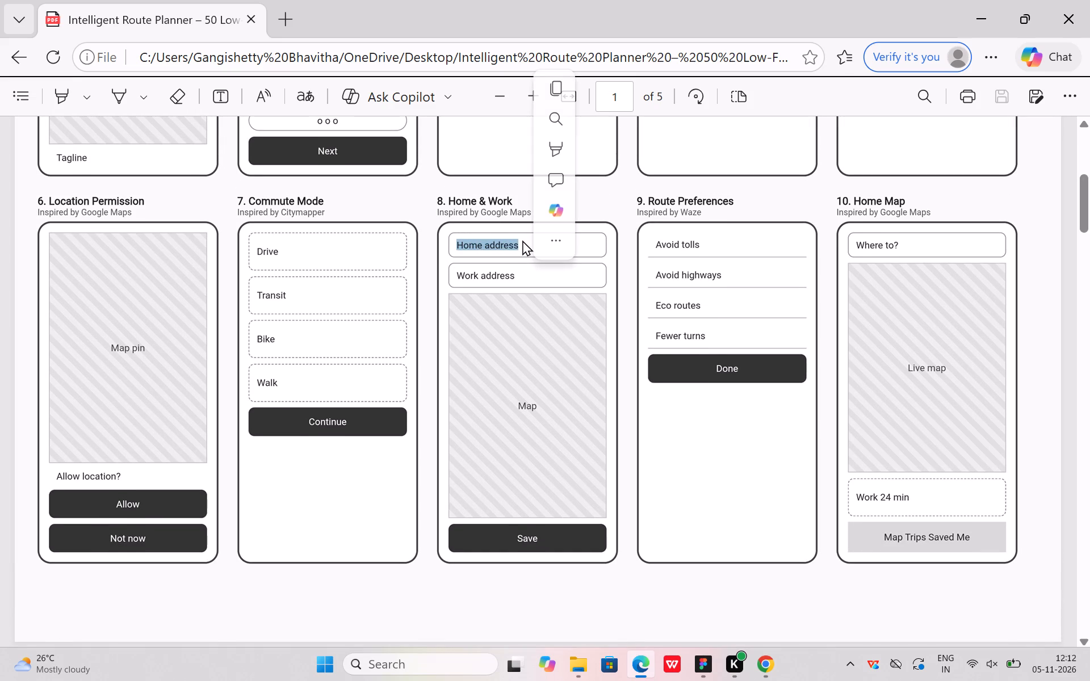
pyautogui.hotkey('ctrl', 'c')
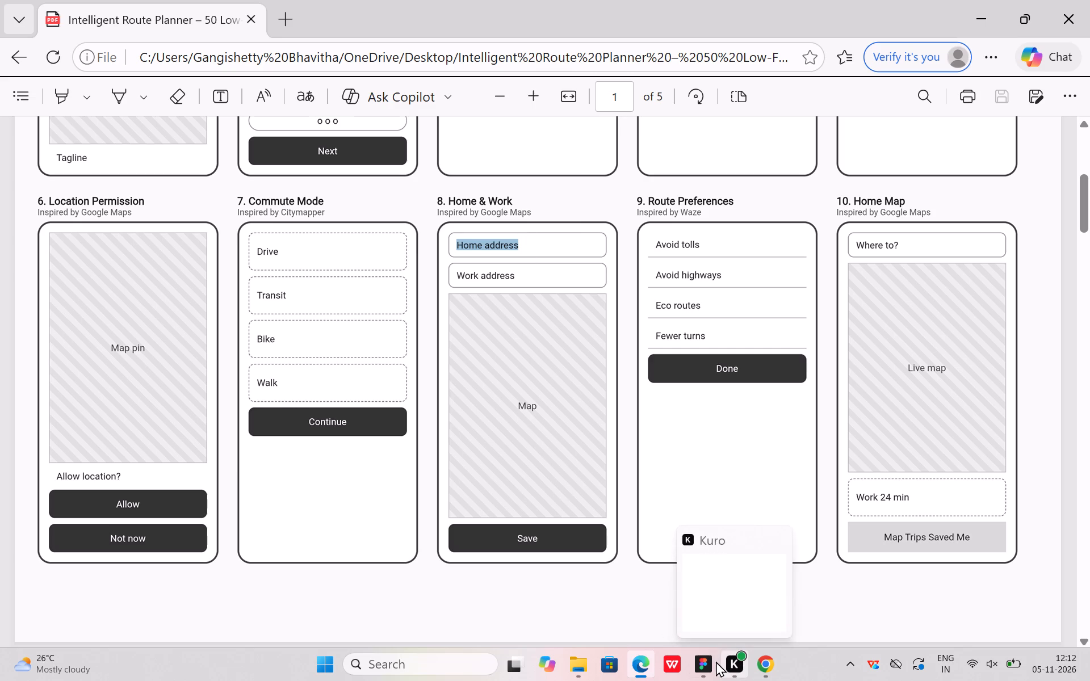
# Switch to Figma and draw a rectangle about 320 × 63 at about X 46, Y 76 in the 8. Home & Work frame.
pyautogui.click(695, 615)
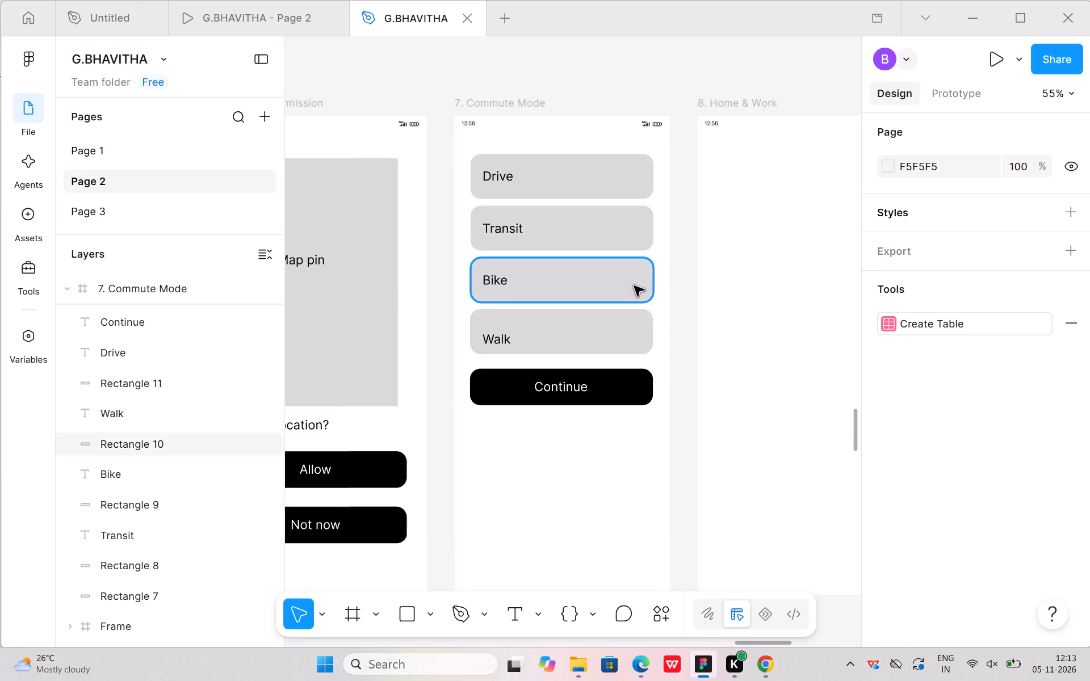
pyautogui.moveTo(730, 262); pyautogui.dragTo(443, 264, button='middle')
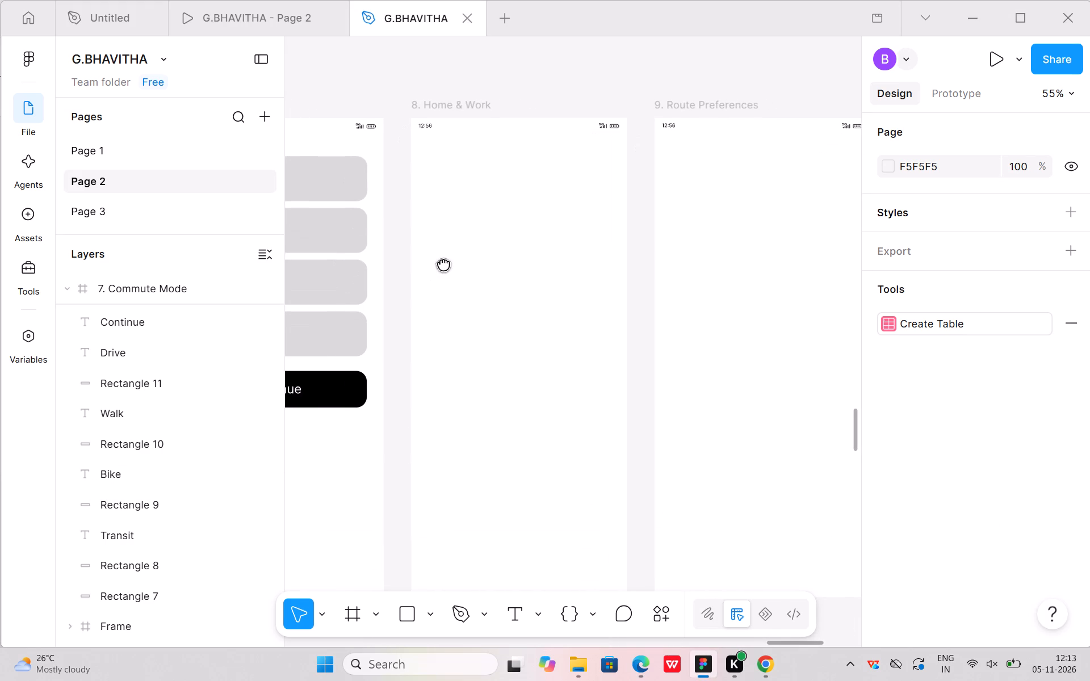
pyautogui.moveTo(443, 264); pyautogui.dragTo(444, 264, button='middle')
pyautogui.click(407, 608)
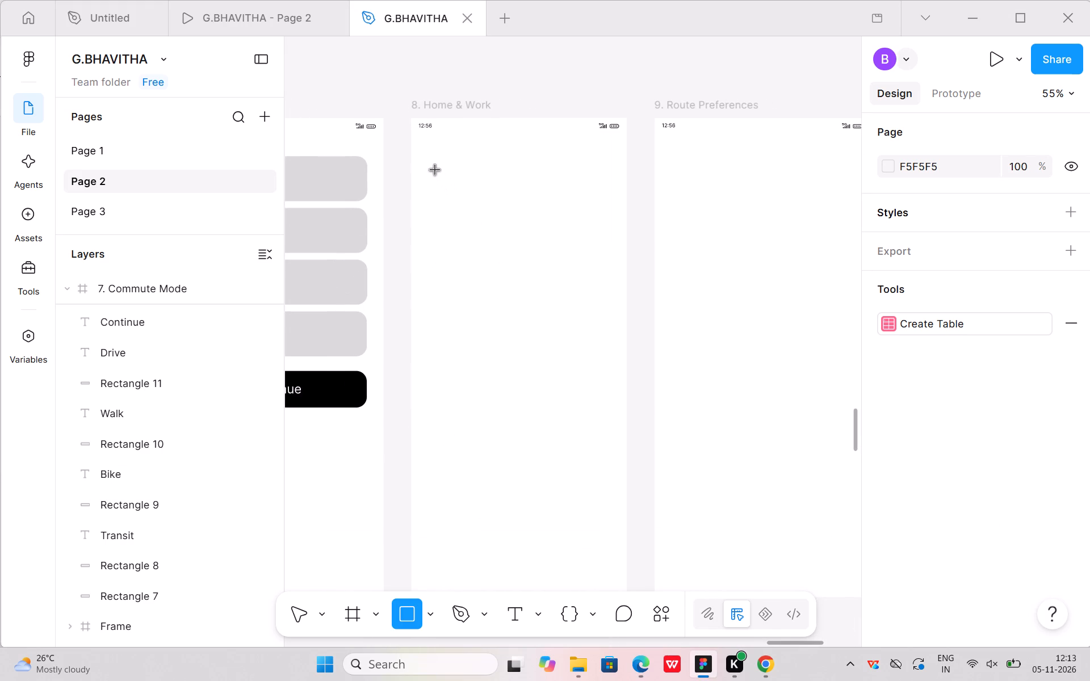
pyautogui.moveTo(435, 170); pyautogui.dragTo(597, 220)
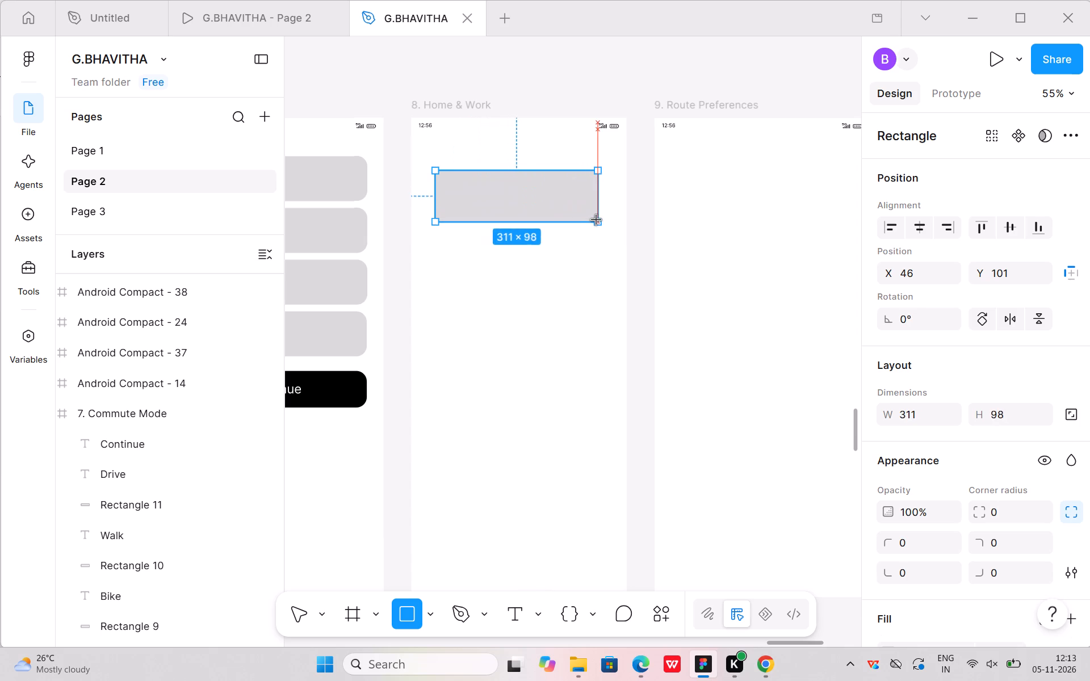
pyautogui.moveTo(597, 220); pyautogui.dragTo(601, 210)
pyautogui.moveTo(530, 197); pyautogui.dragTo(524, 180)
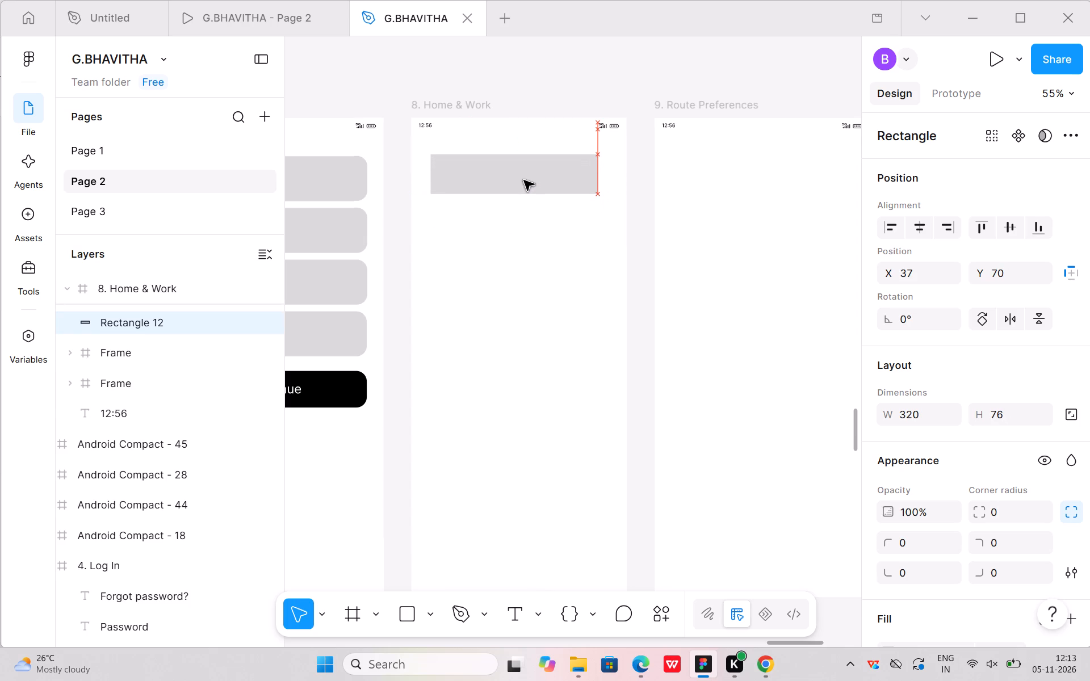
pyautogui.moveTo(524, 180); pyautogui.dragTo(530, 183)
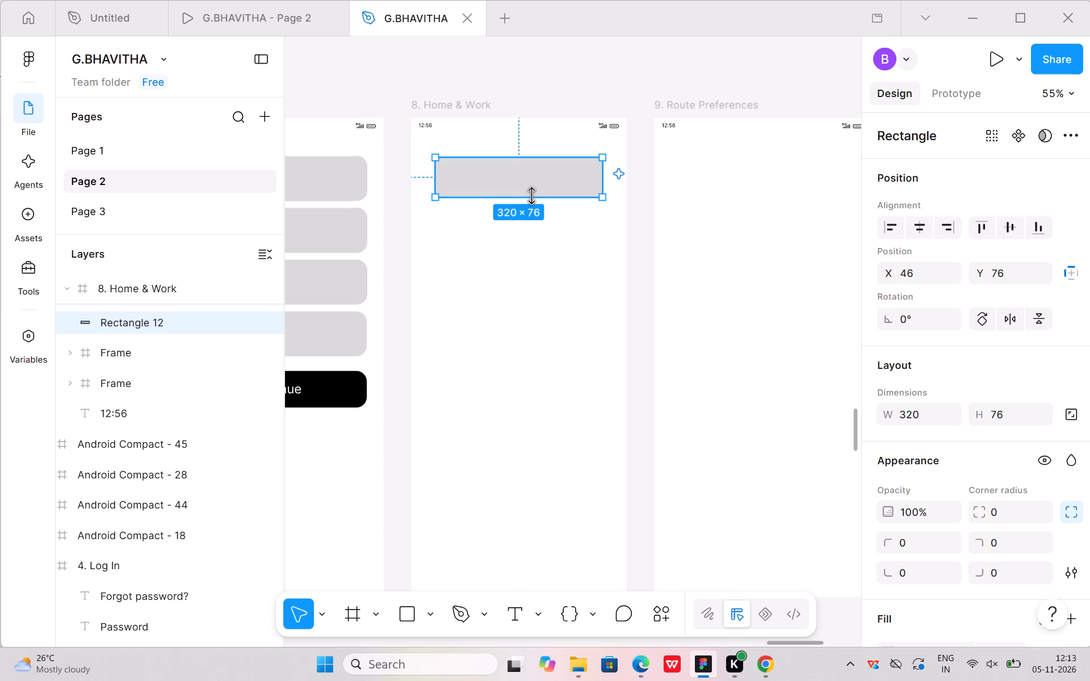
pyautogui.moveTo(531, 196); pyautogui.dragTo(531, 191)
pyautogui.moveTo(531, 191); pyautogui.dragTo(531, 190)
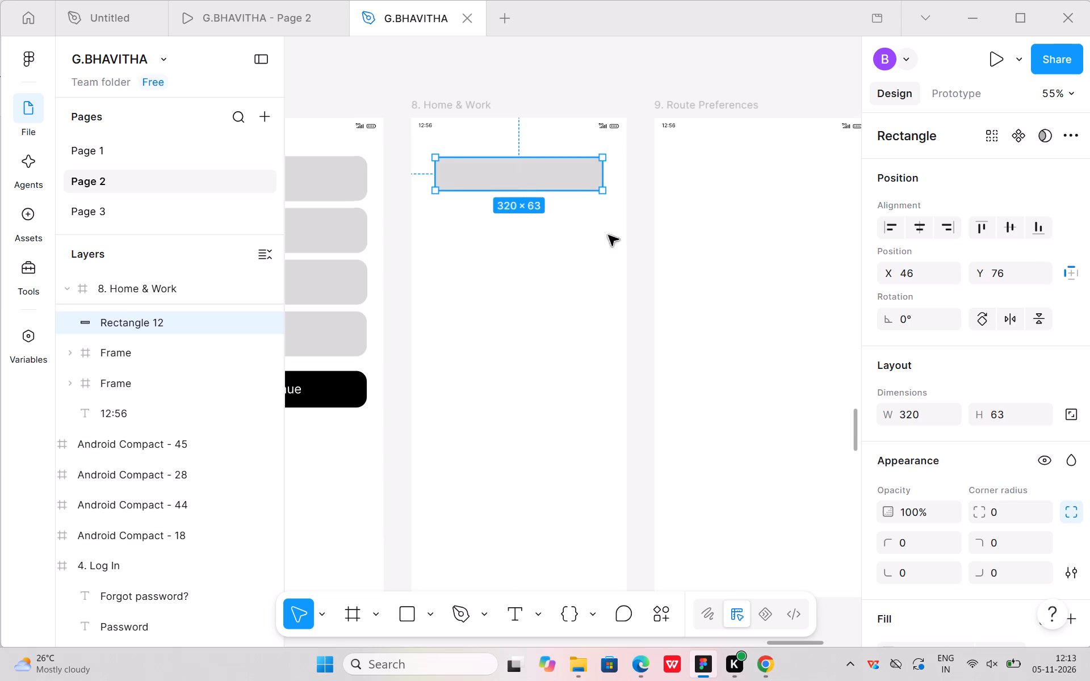
# Set the corner radius of the new rectangle in 8. Home & Work to 20.
pyautogui.click(1009, 497)
pyautogui.click(1008, 505)
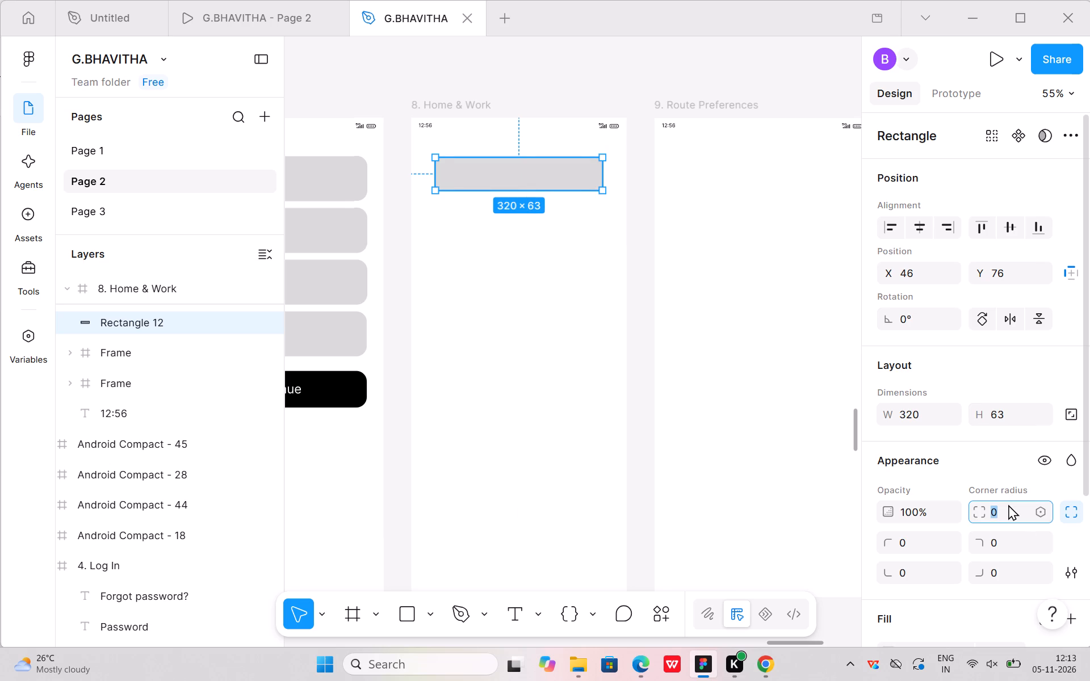
pyautogui.press('BackSpace')
pyautogui.write('20')
pyautogui.press('Return')
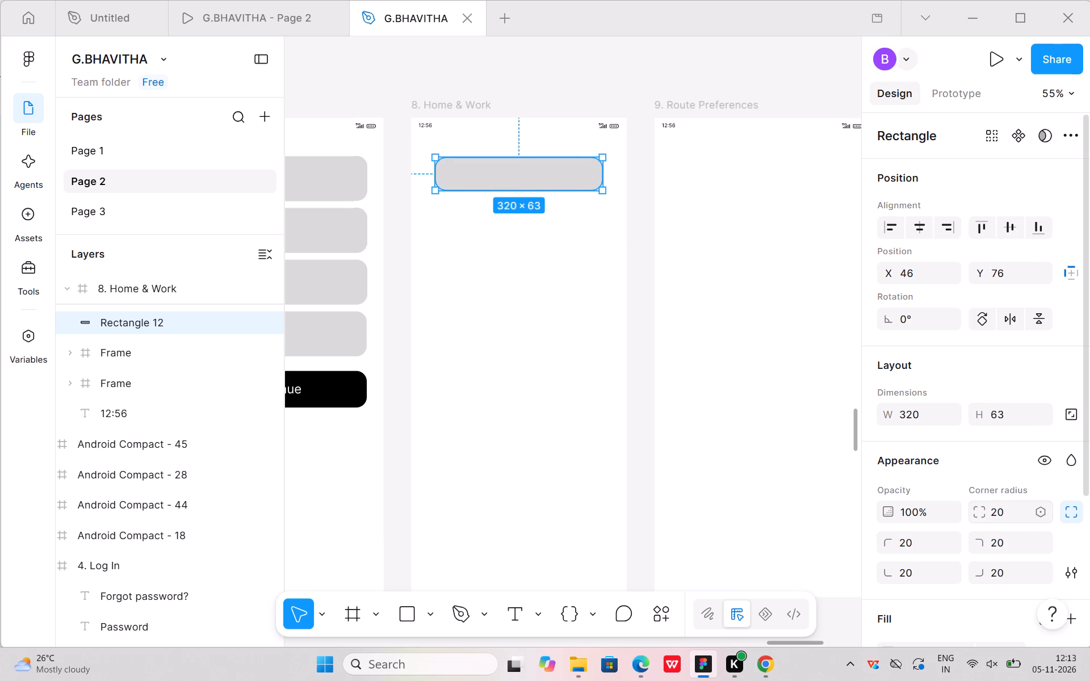
pyautogui.click(560, 393)
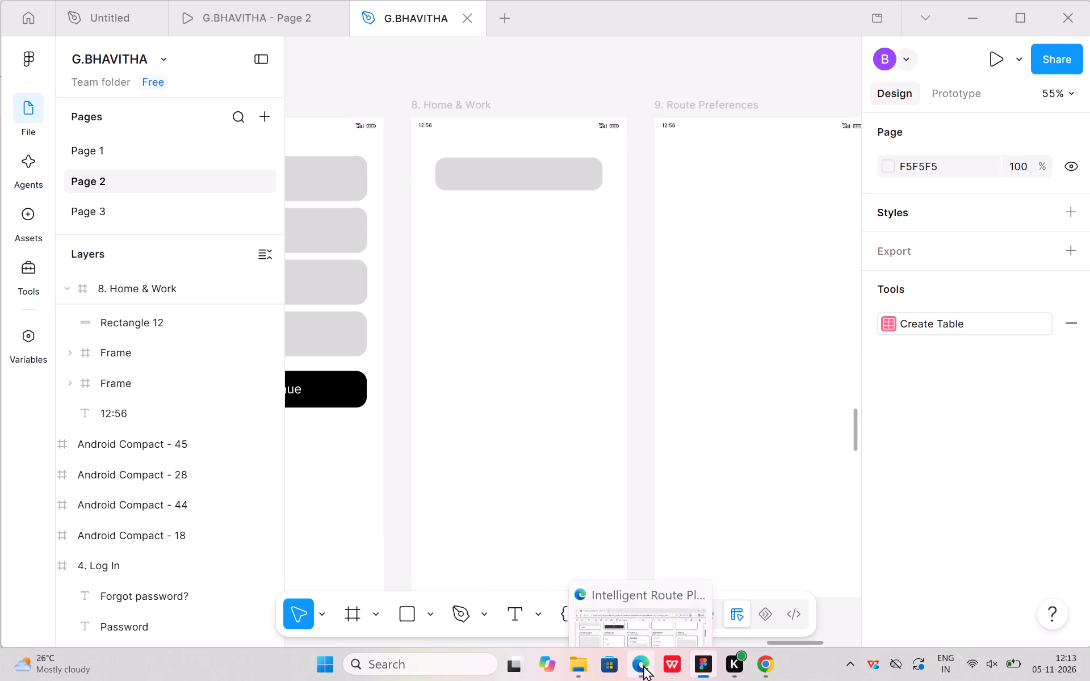
# Check the PDF wireframe in Edge, then in Figma widen the rounded rectangle on both sides to about 334.
pyautogui.click(640, 601)
pyautogui.click(622, 616)
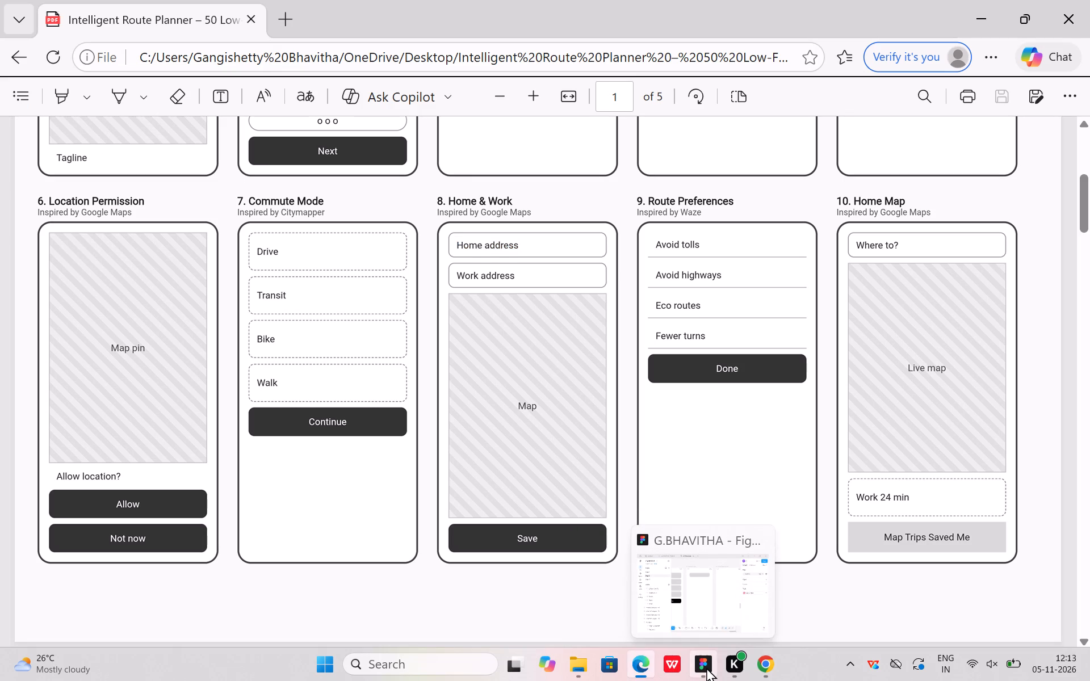
pyautogui.click(705, 598)
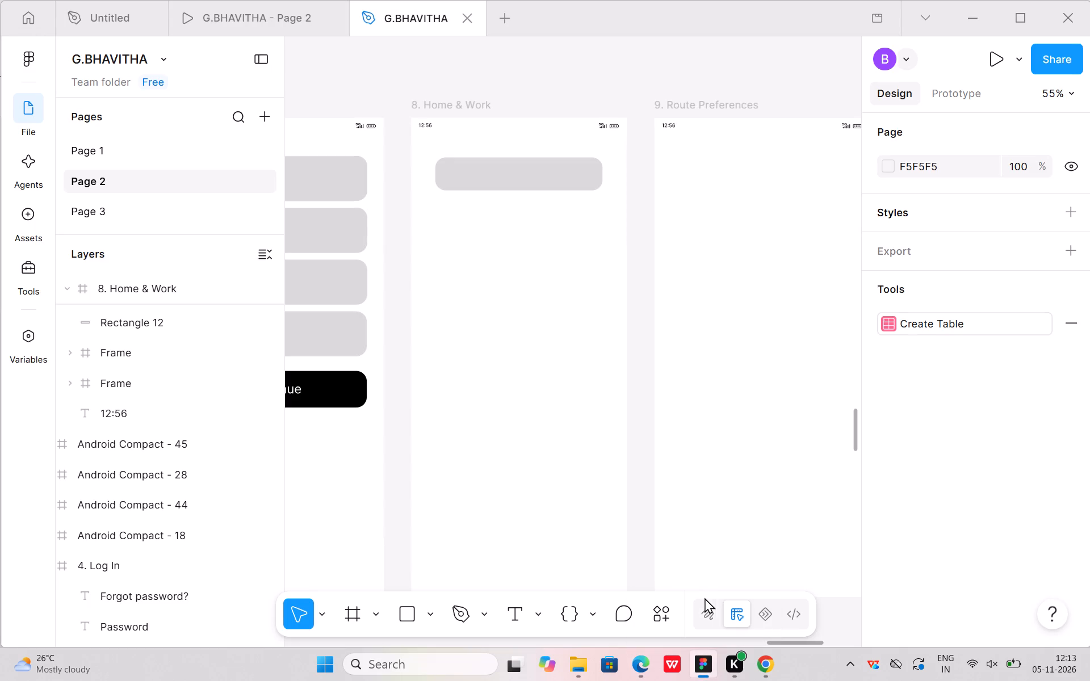
pyautogui.click(485, 163)
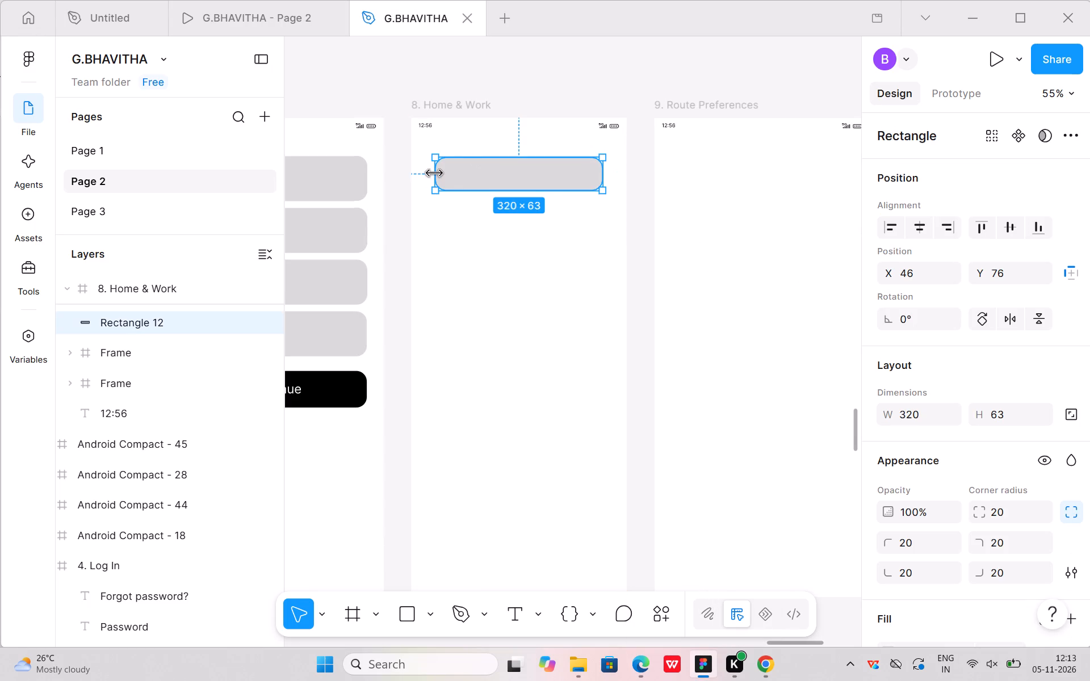
pyautogui.moveTo(434, 173); pyautogui.dragTo(427, 173)
pyautogui.moveTo(600, 174); pyautogui.dragTo(605, 173)
pyautogui.click(576, 238)
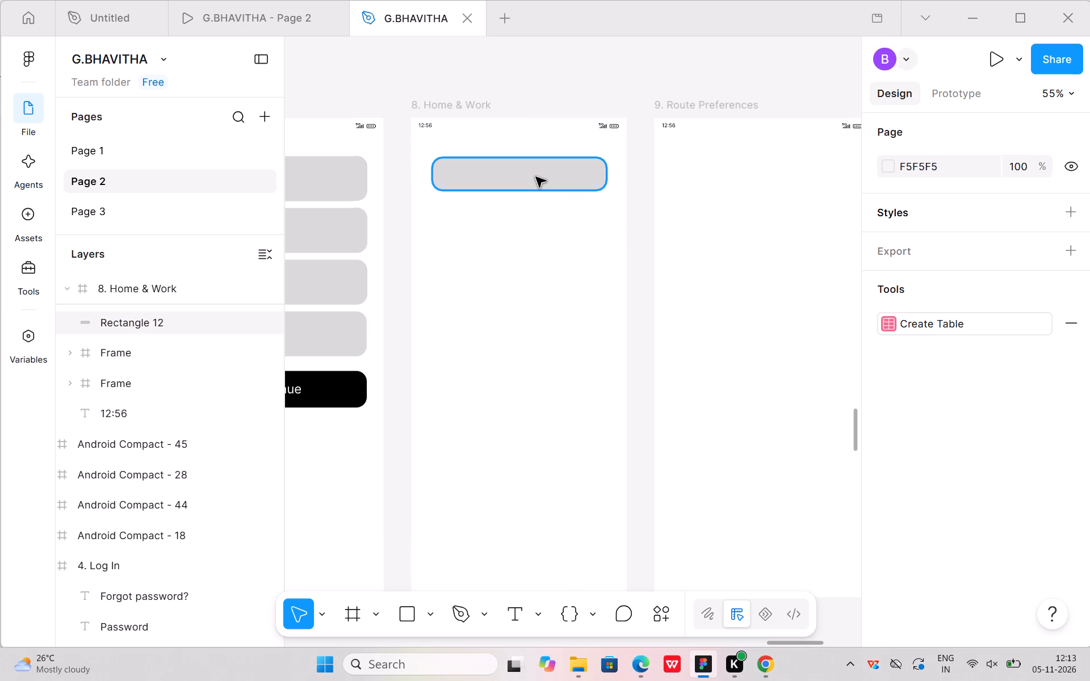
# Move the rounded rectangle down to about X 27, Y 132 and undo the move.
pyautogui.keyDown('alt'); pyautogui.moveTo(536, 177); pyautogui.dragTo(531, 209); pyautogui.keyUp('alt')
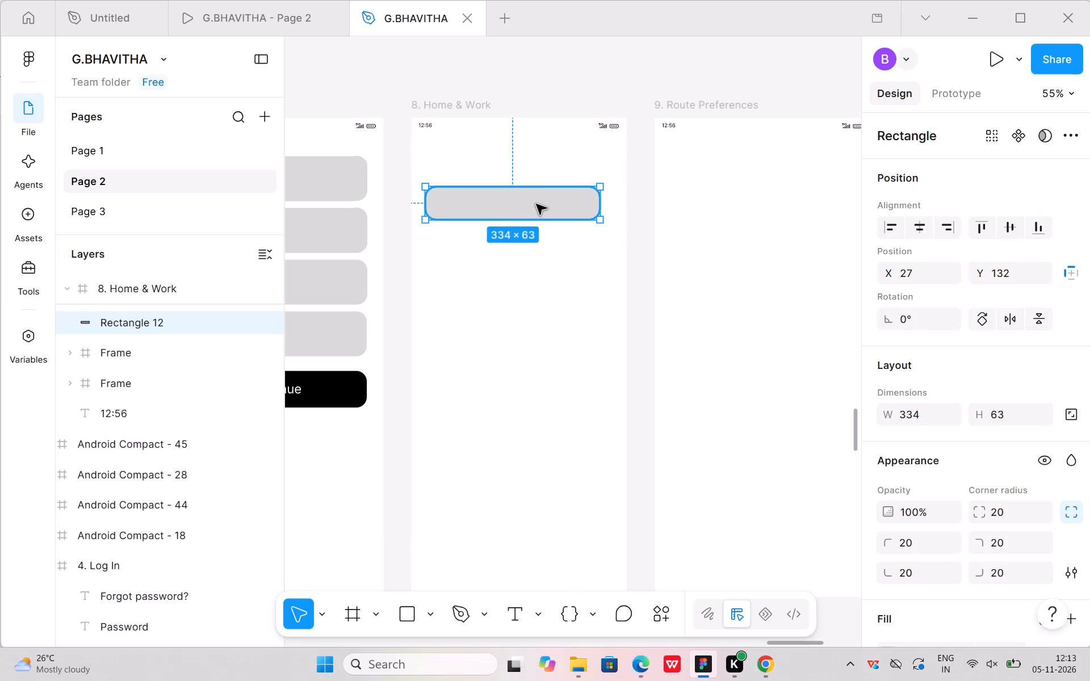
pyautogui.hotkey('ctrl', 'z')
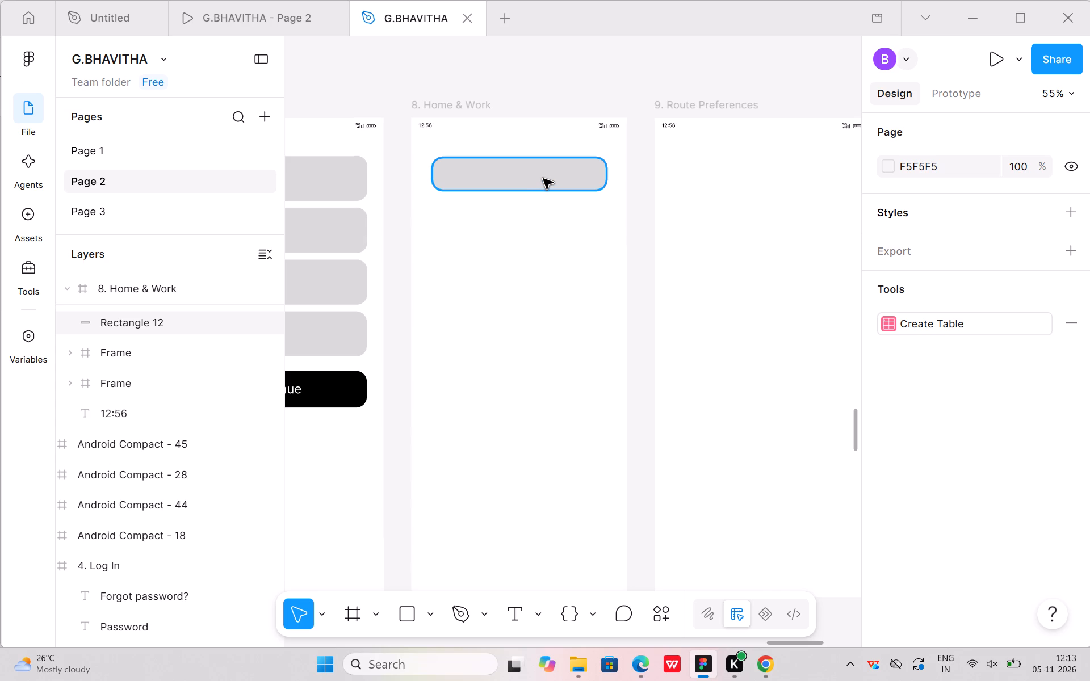
# Duplicate the rounded rectangle in 8. Home & Work and place the copy just below the original, aligned with it.
pyautogui.moveTo(540, 173); pyautogui.dragTo(538, 176)
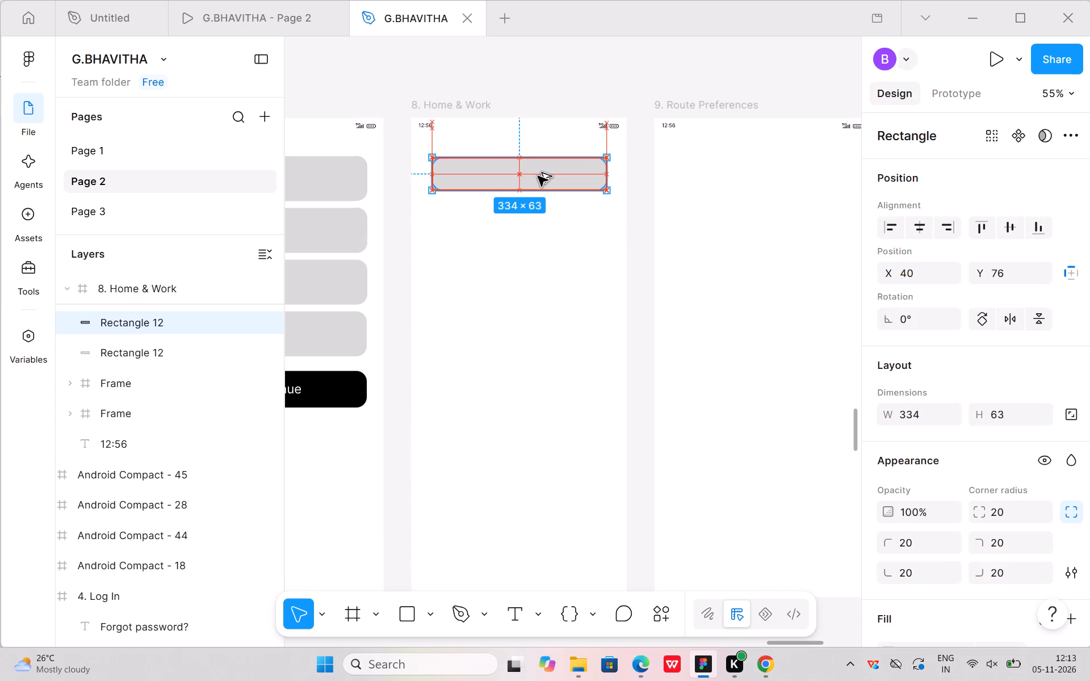
pyautogui.moveTo(538, 176); pyautogui.dragTo(534, 238)
pyautogui.moveTo(539, 235); pyautogui.dragTo(539, 240)
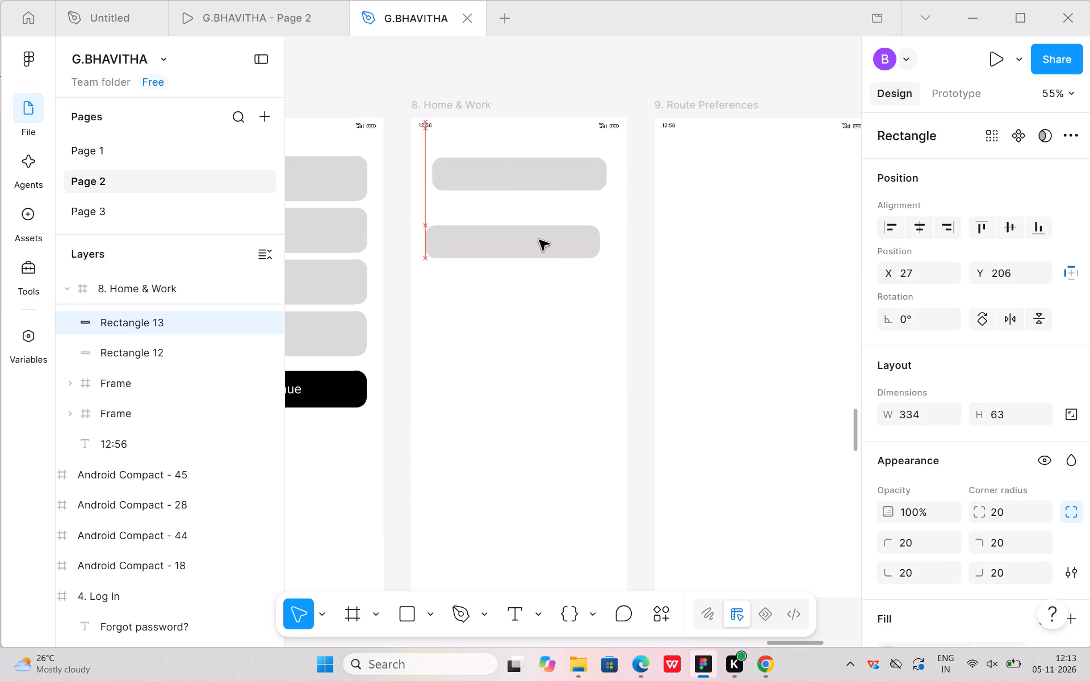
pyautogui.moveTo(539, 240); pyautogui.dragTo(546, 225)
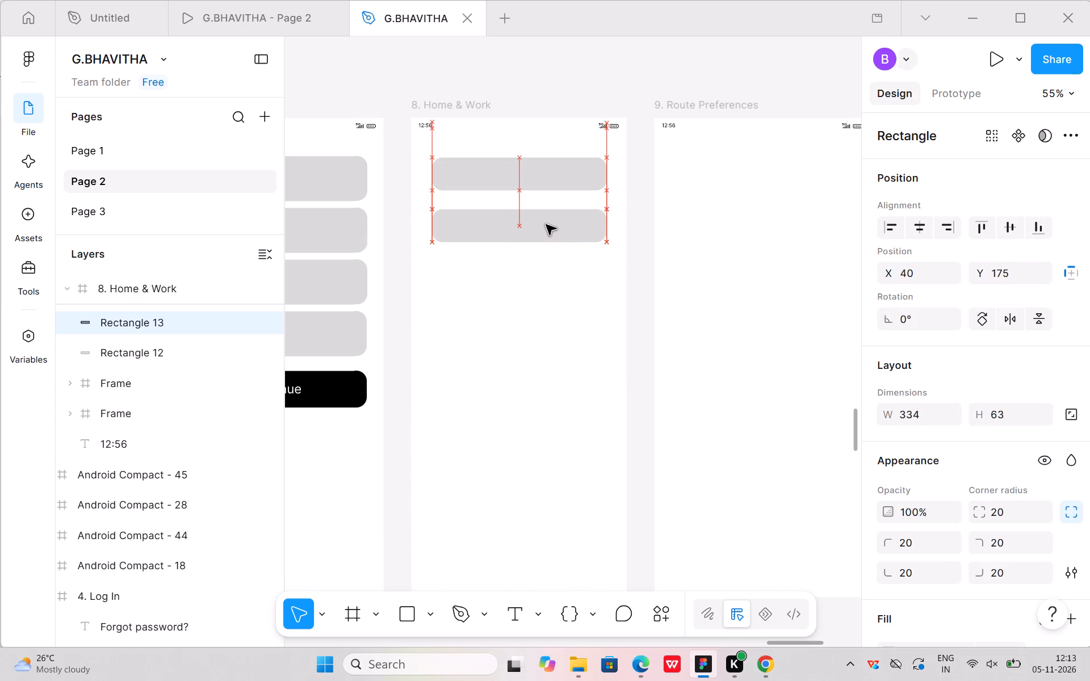
pyautogui.moveTo(546, 225); pyautogui.dragTo(546, 216)
pyautogui.click(551, 291)
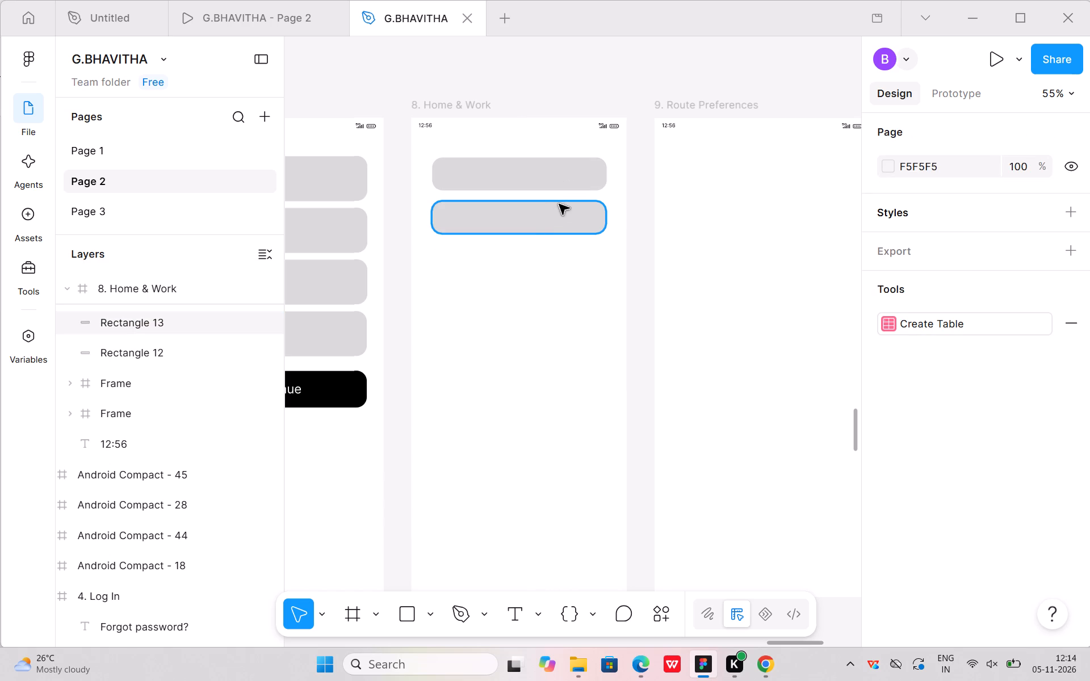
# Add the copied Home address text over the upper rounded rectangle at about X 122, Y 110.
pyautogui.click(548, 183)
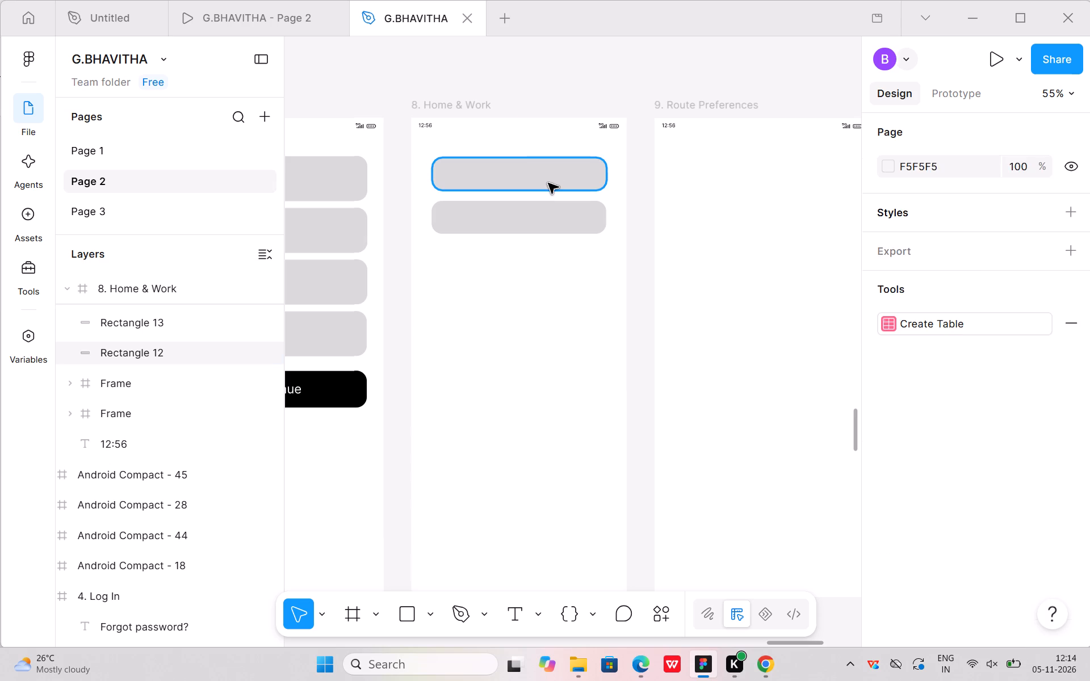
pyautogui.click(513, 604)
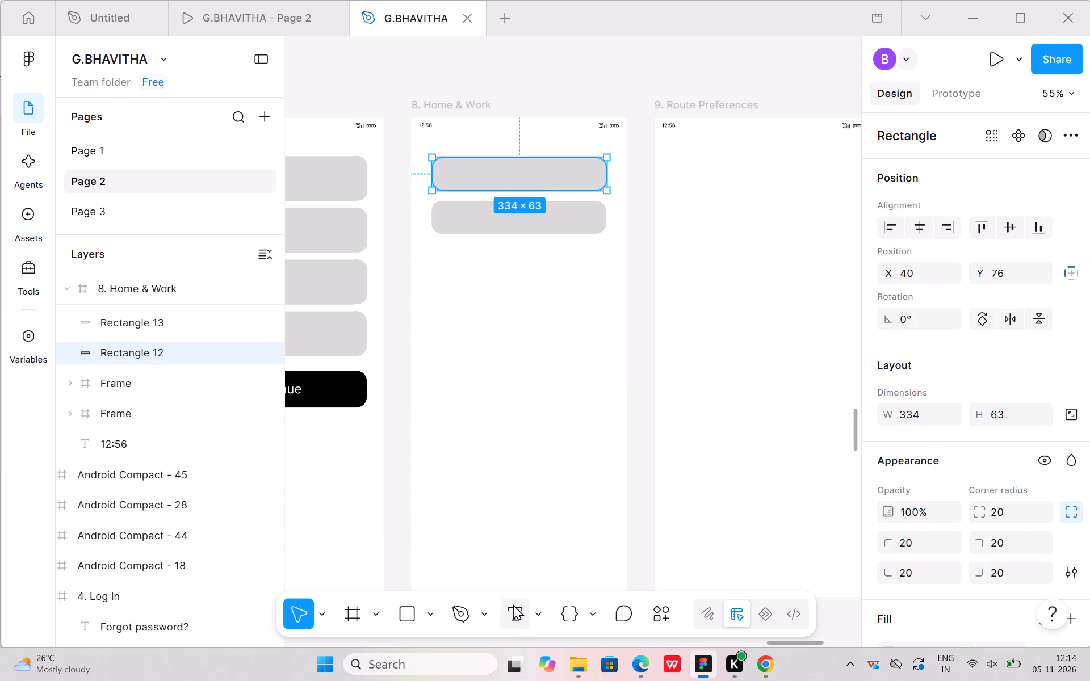
pyautogui.click(475, 175)
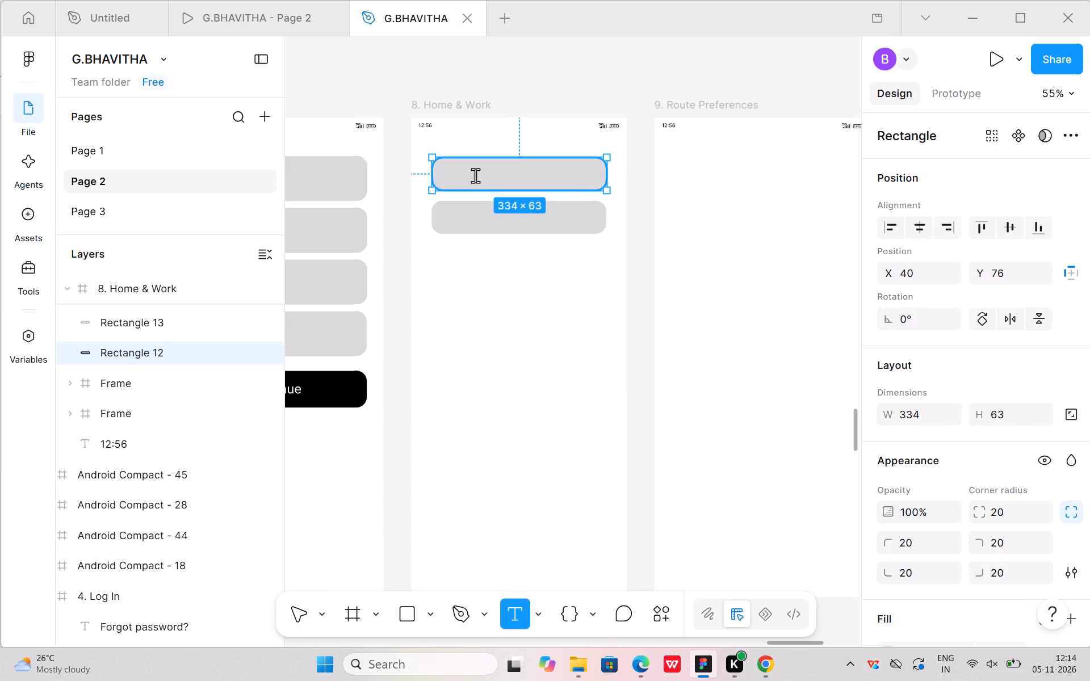
pyautogui.hotkey('ctrl', 'v')
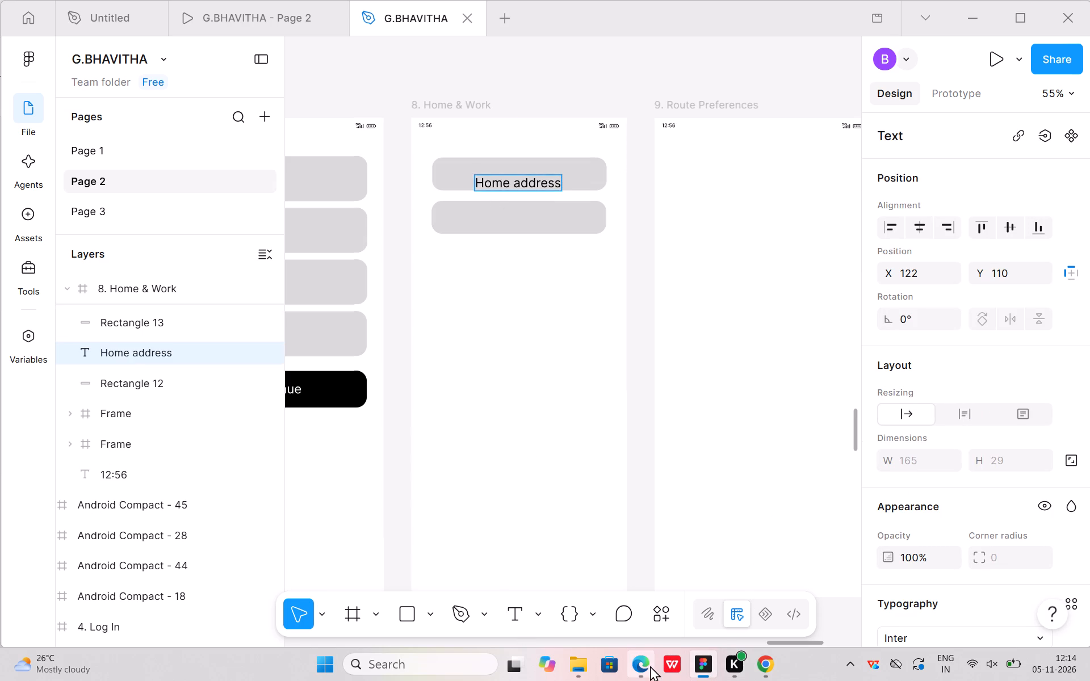
# Copy the Work address label from the PDF in Edge and paste it as text over the lower rounded rectangle in Figma.
pyautogui.click(634, 599)
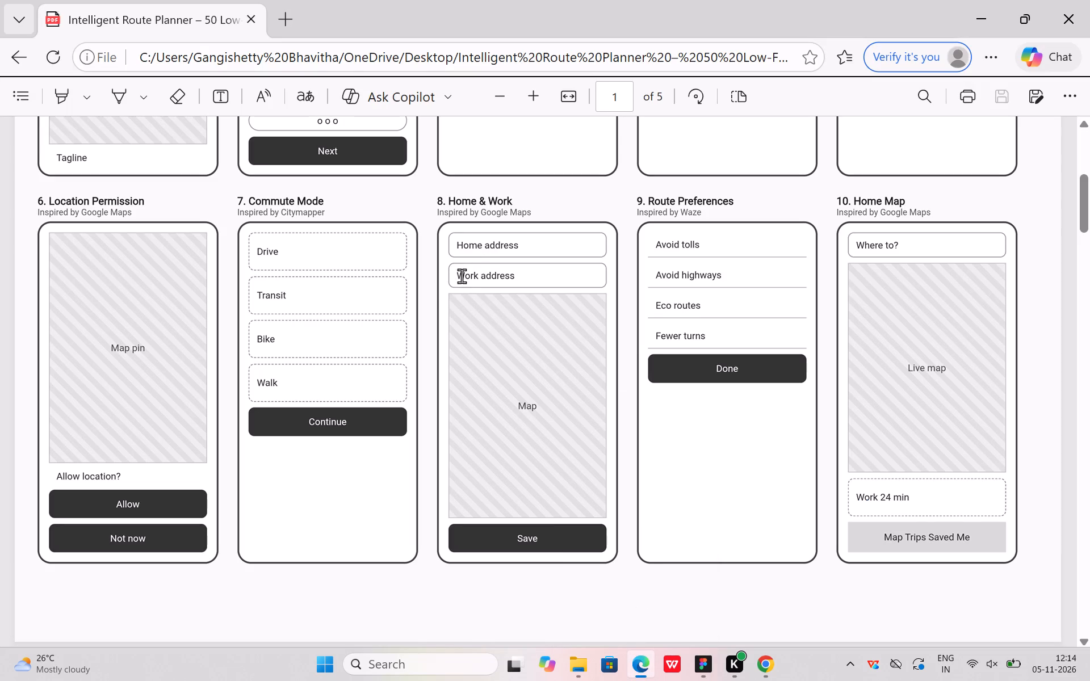
pyautogui.moveTo(458, 272); pyautogui.dragTo(485, 275)
pyautogui.moveTo(485, 275); pyautogui.dragTo(515, 276)
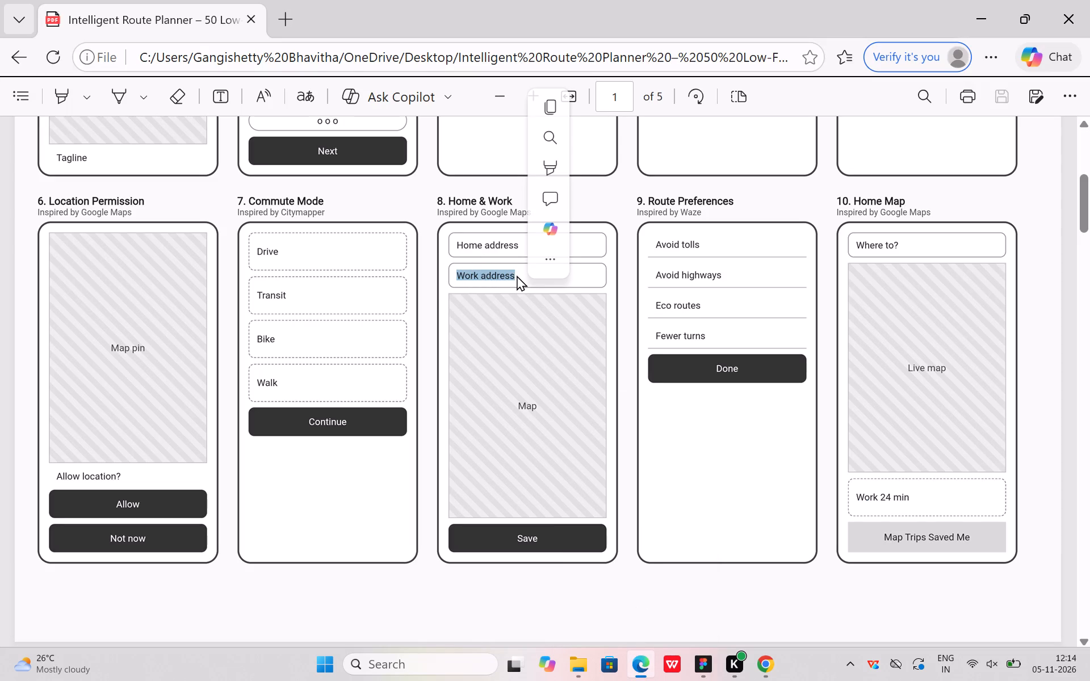
pyautogui.hotkey('ctrl', 'c')
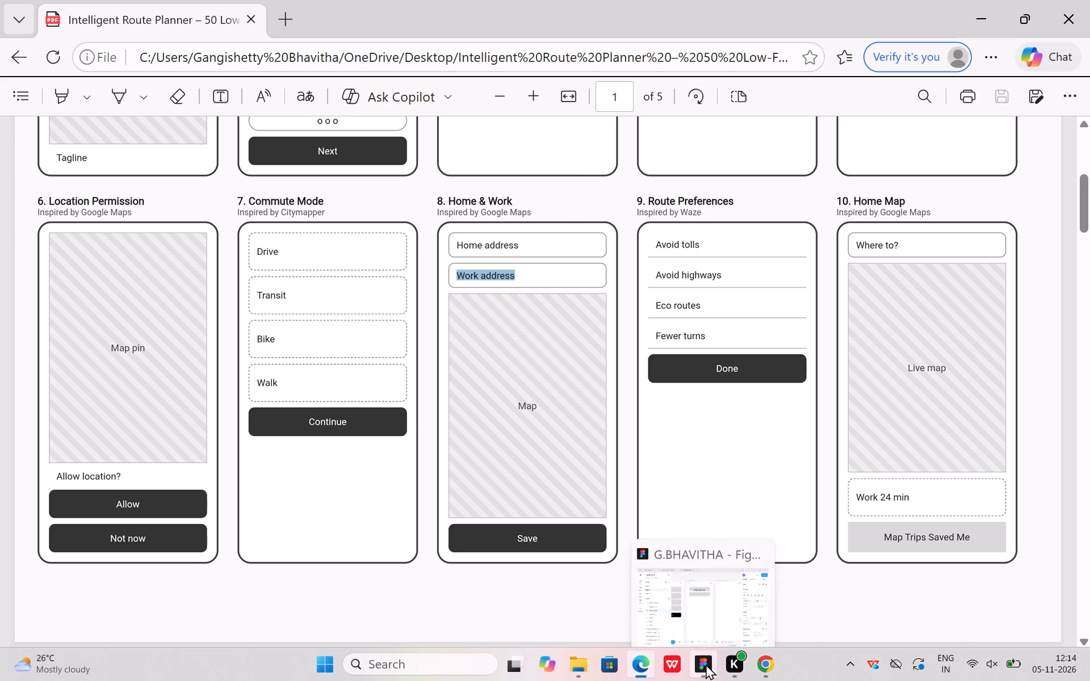
pyautogui.click(706, 592)
pyautogui.click(470, 215)
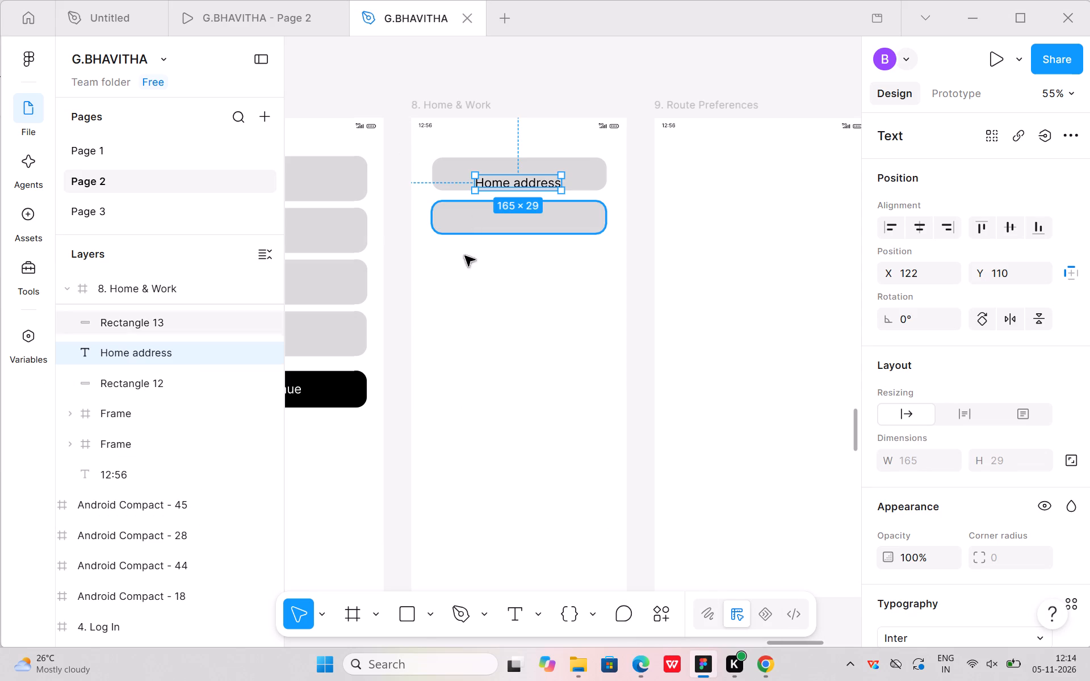
pyautogui.click(514, 616)
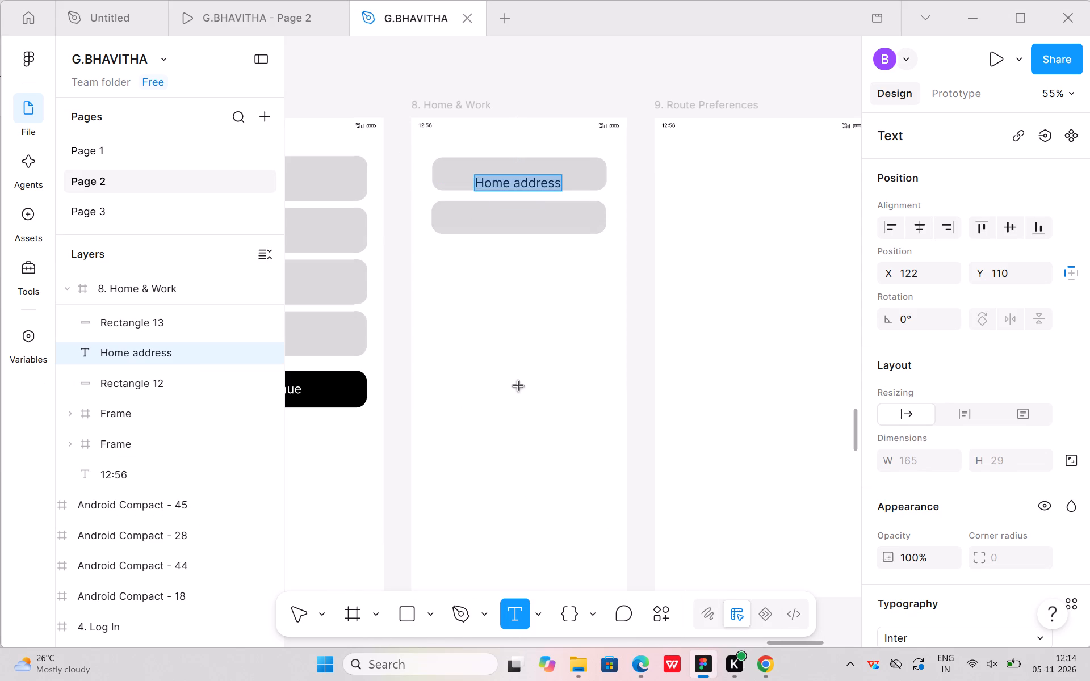
pyautogui.click(476, 218)
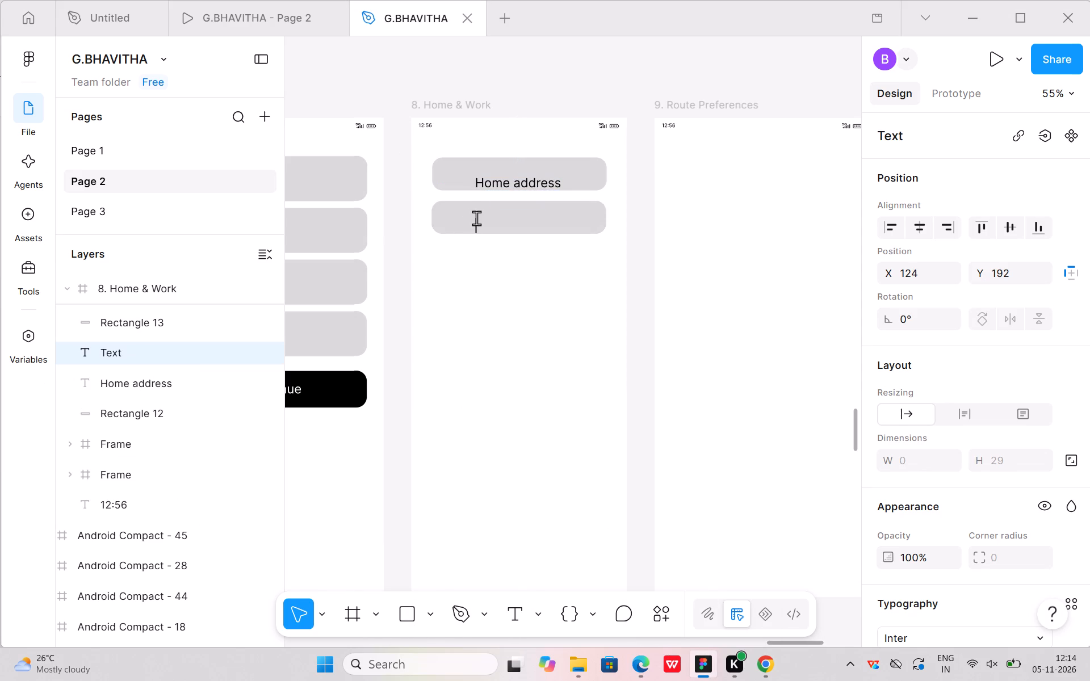
pyautogui.hotkey('ctrl', 'v')
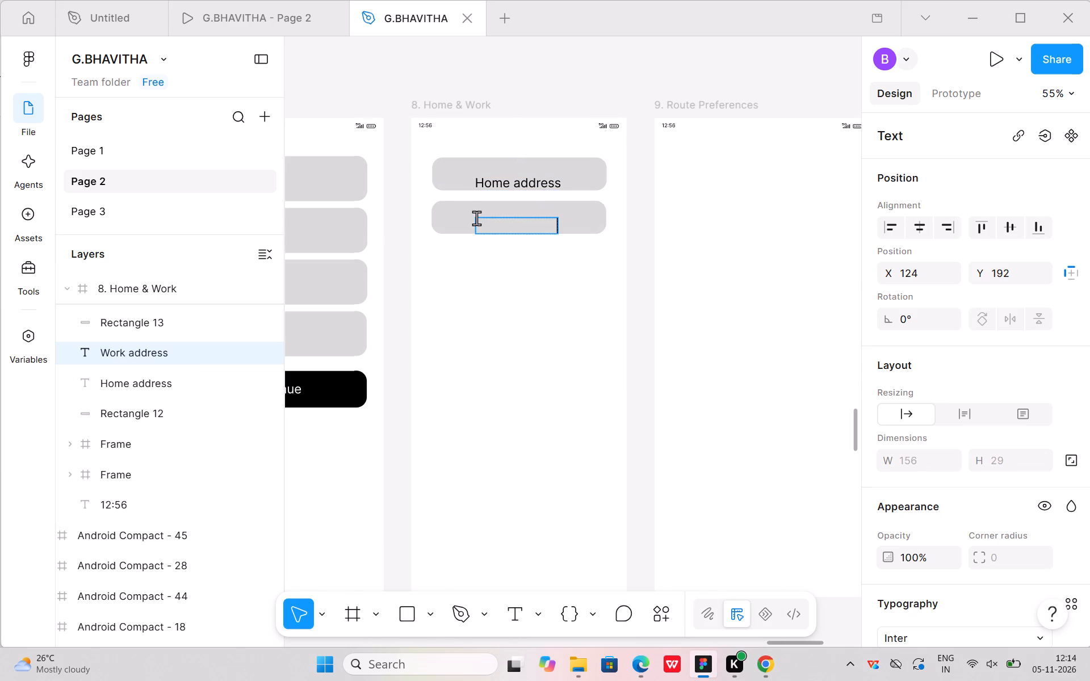
# Move the Work address text to about X 122, Y 168 and bring it in front of the lower rounded rectangle.
pyautogui.click(526, 245)
pyautogui.moveTo(522, 227); pyautogui.dragTo(513, 255)
pyautogui.moveTo(512, 257); pyautogui.dragTo(525, 213)
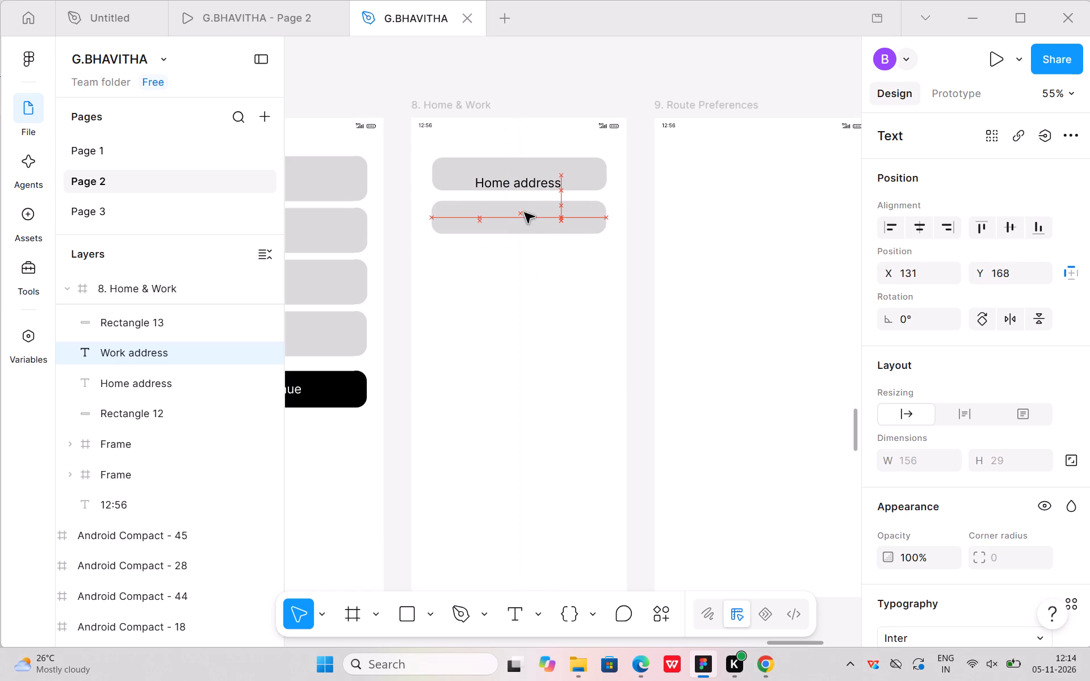
pyautogui.moveTo(525, 213); pyautogui.dragTo(515, 228)
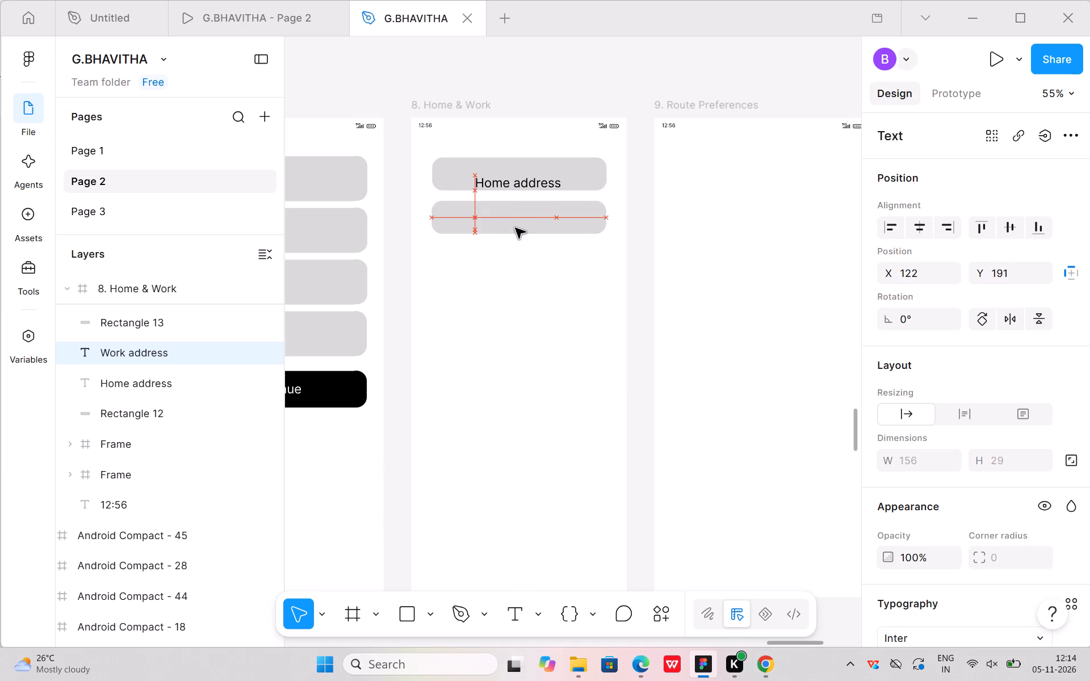
pyautogui.moveTo(515, 228); pyautogui.dragTo(517, 219)
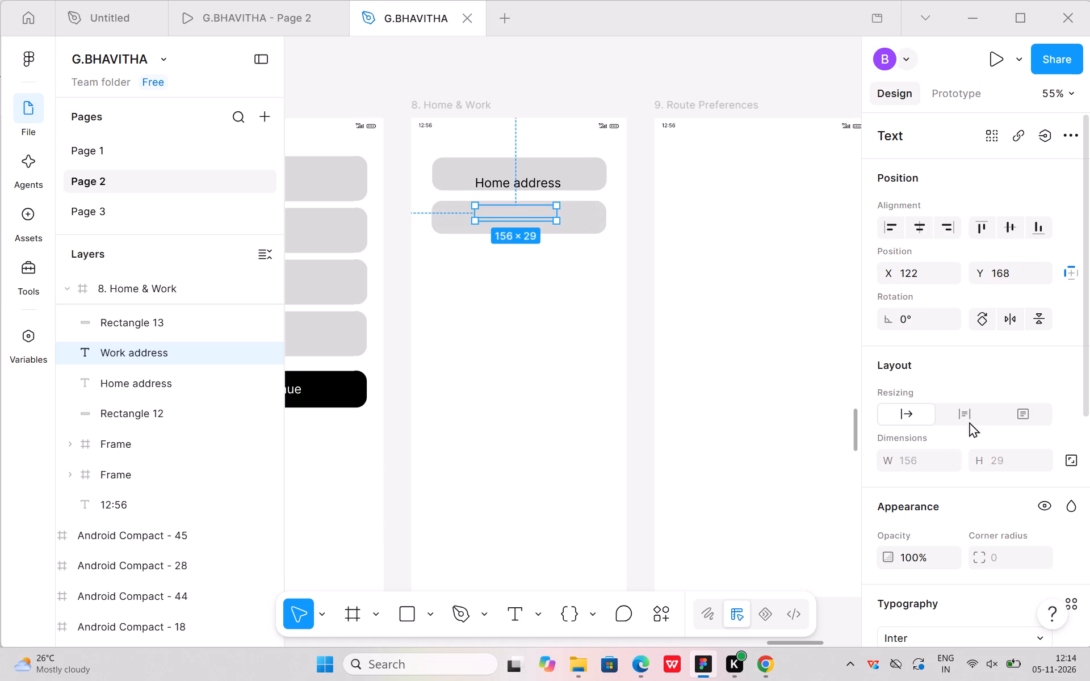
pyautogui.scroll(-1, 983, 389)
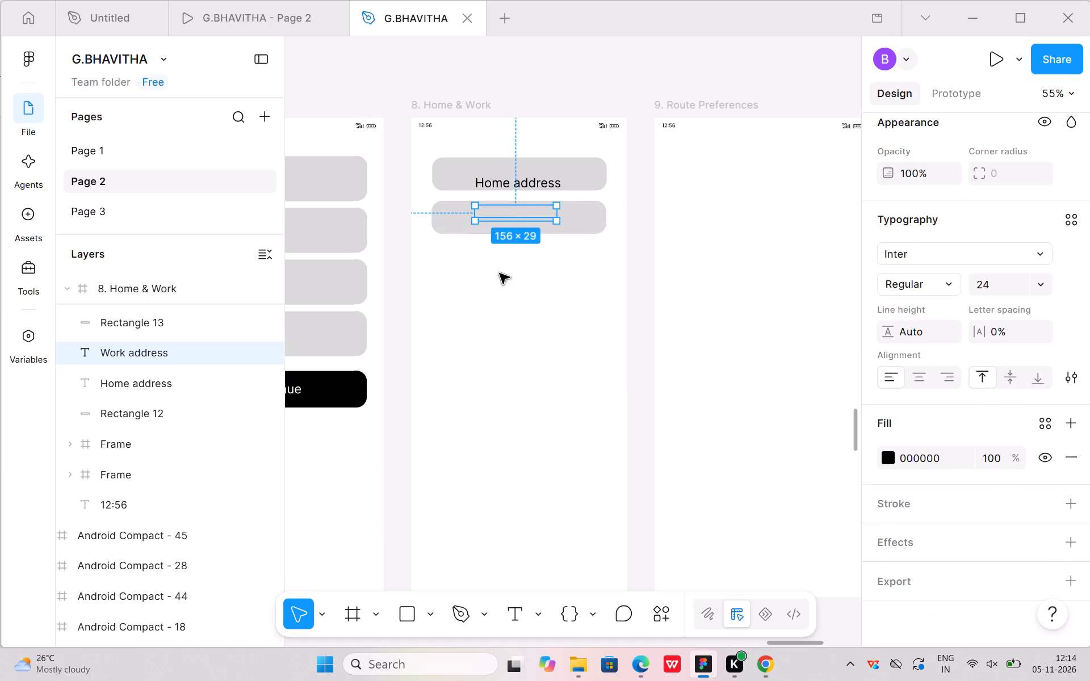
pyautogui.rightClick(529, 217)
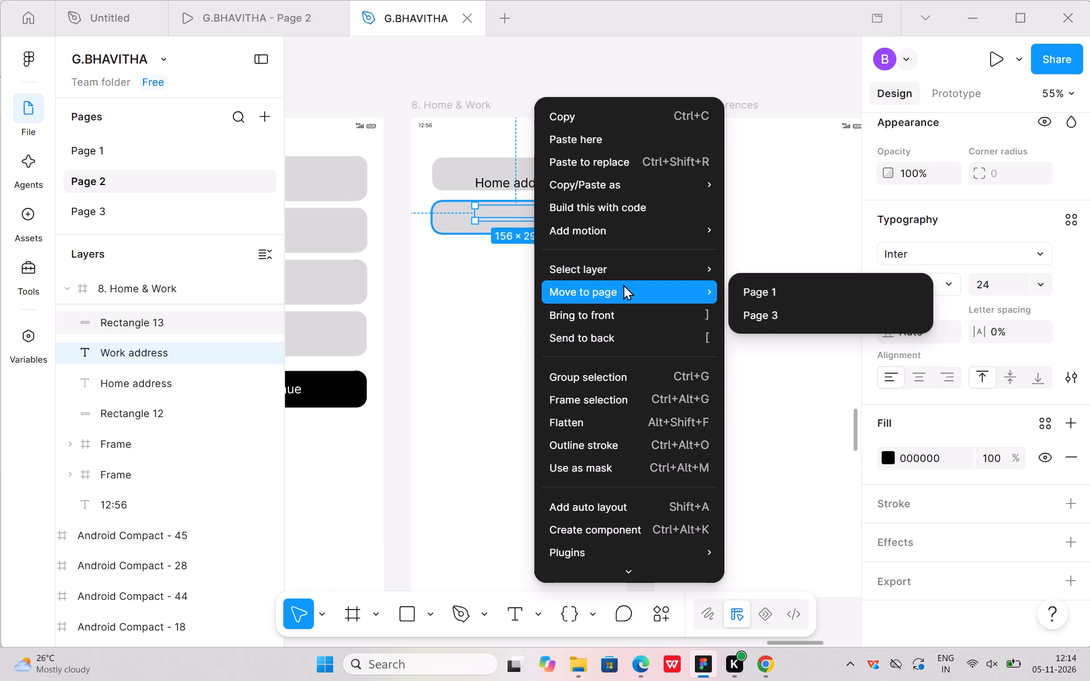
pyautogui.click(611, 312)
pyautogui.click(537, 302)
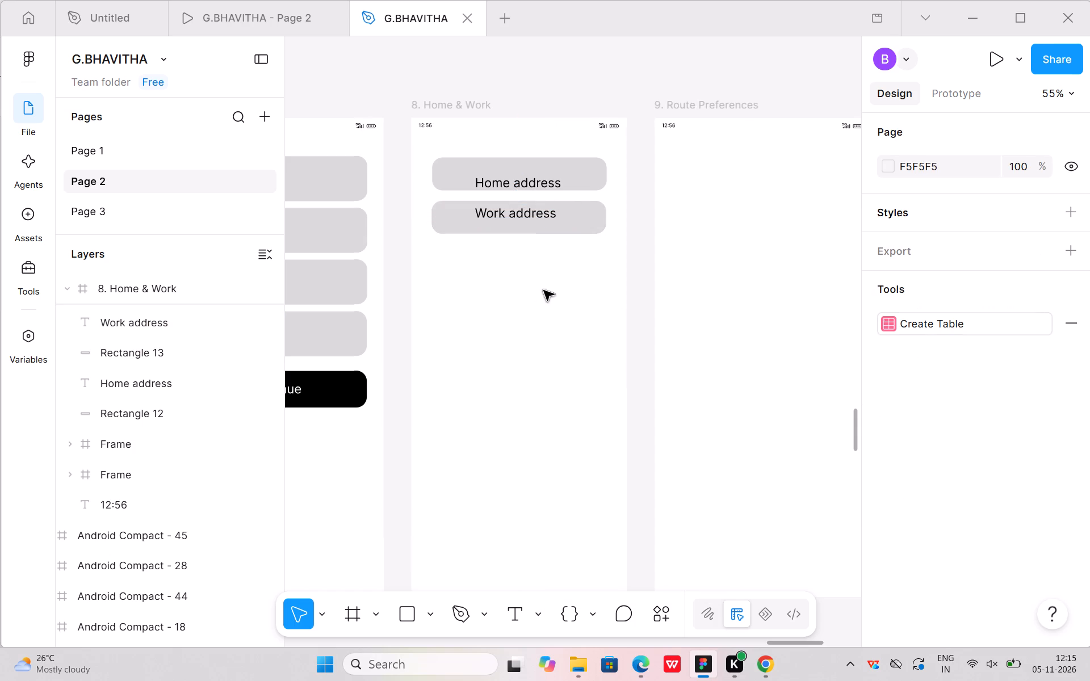
# Centre the Work address and Home address texts inside their rounded rectangles and line them up with each other.
pyautogui.moveTo(518, 215); pyautogui.dragTo(518, 220)
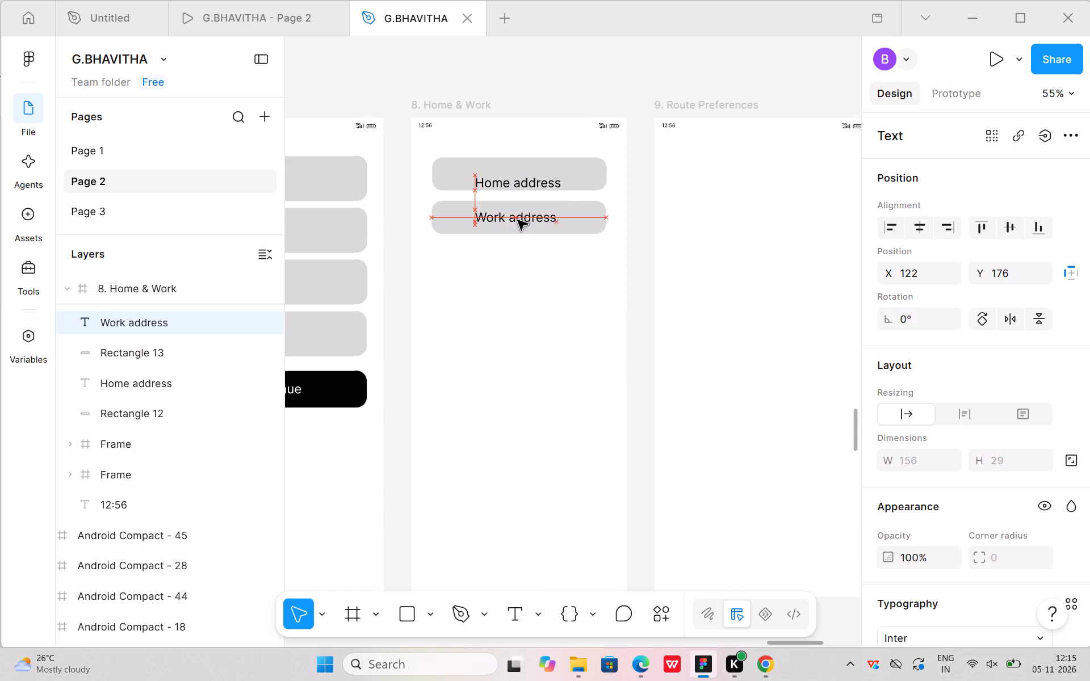
pyautogui.moveTo(518, 220); pyautogui.dragTo(524, 222)
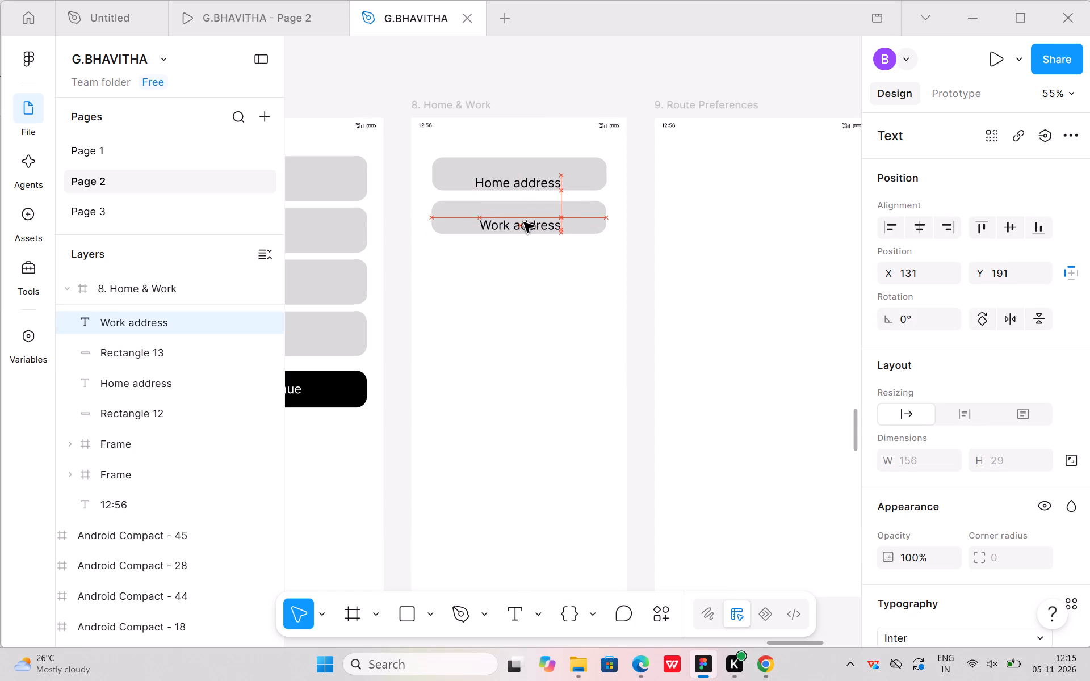
pyautogui.moveTo(524, 222); pyautogui.dragTo(524, 218)
pyautogui.moveTo(529, 186); pyautogui.dragTo(529, 178)
pyautogui.click(531, 291)
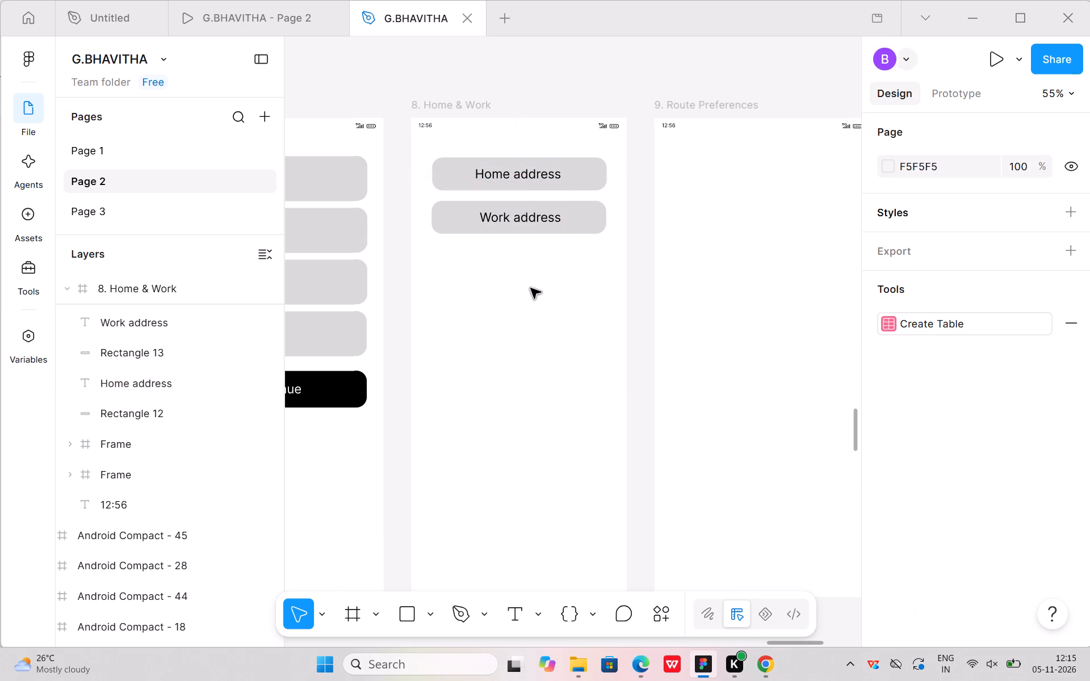
pyautogui.moveTo(513, 178); pyautogui.dragTo(515, 178)
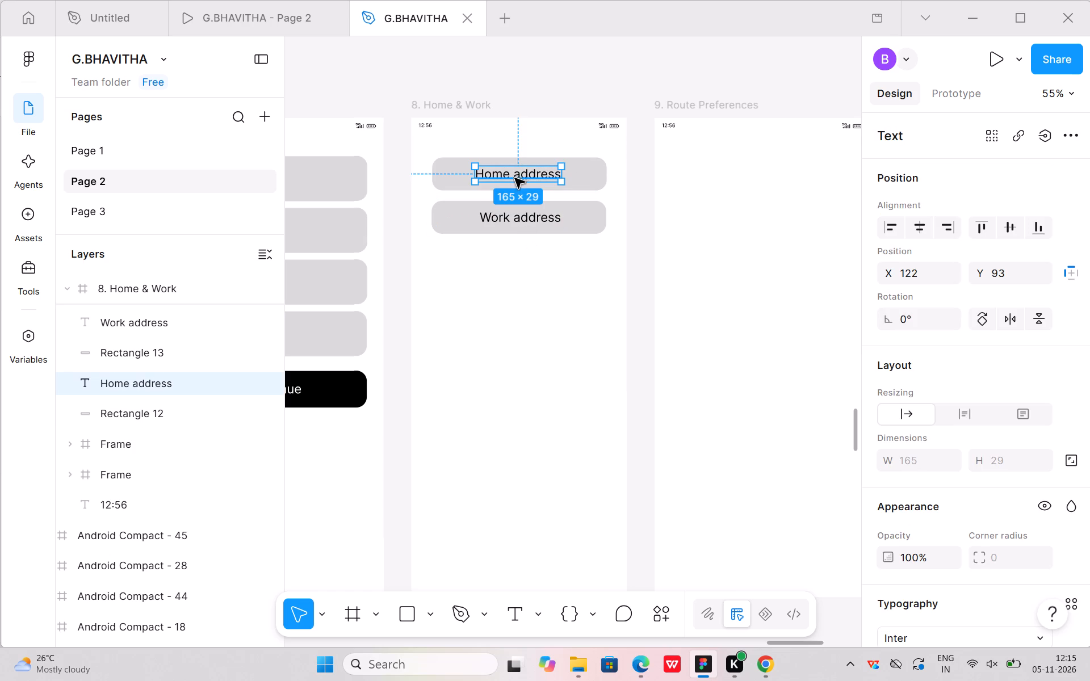
pyautogui.moveTo(515, 178); pyautogui.dragTo(518, 178)
pyautogui.click(505, 291)
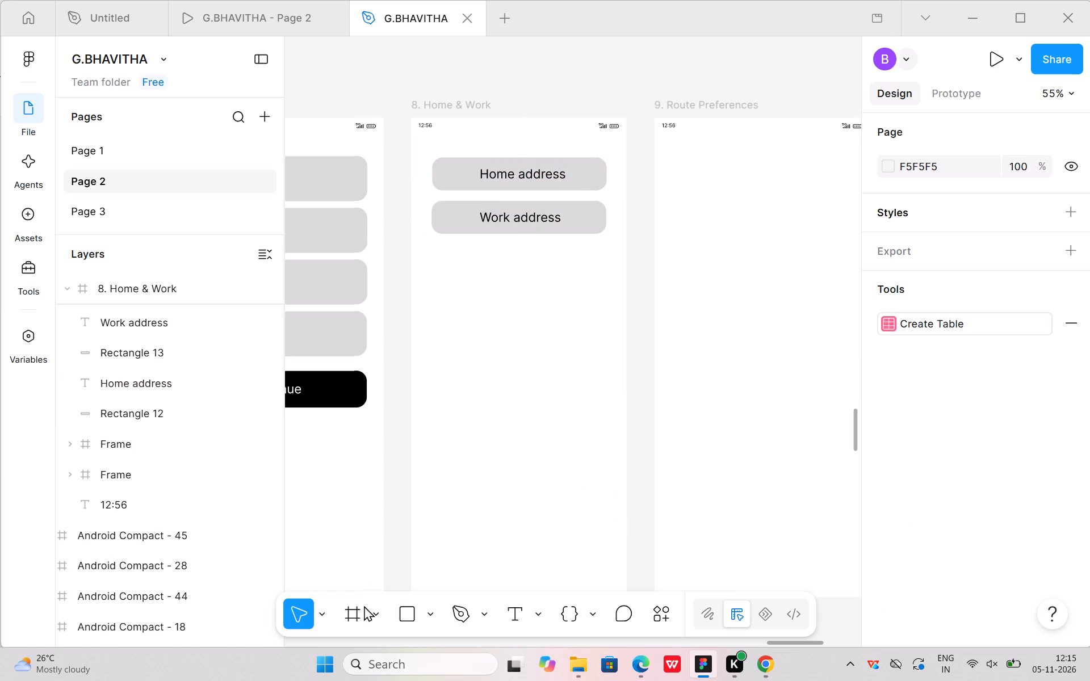
# Draw a map rectangle about 306 × 446 below the Work address box, at about X 53, Y 261.
pyautogui.click(403, 613)
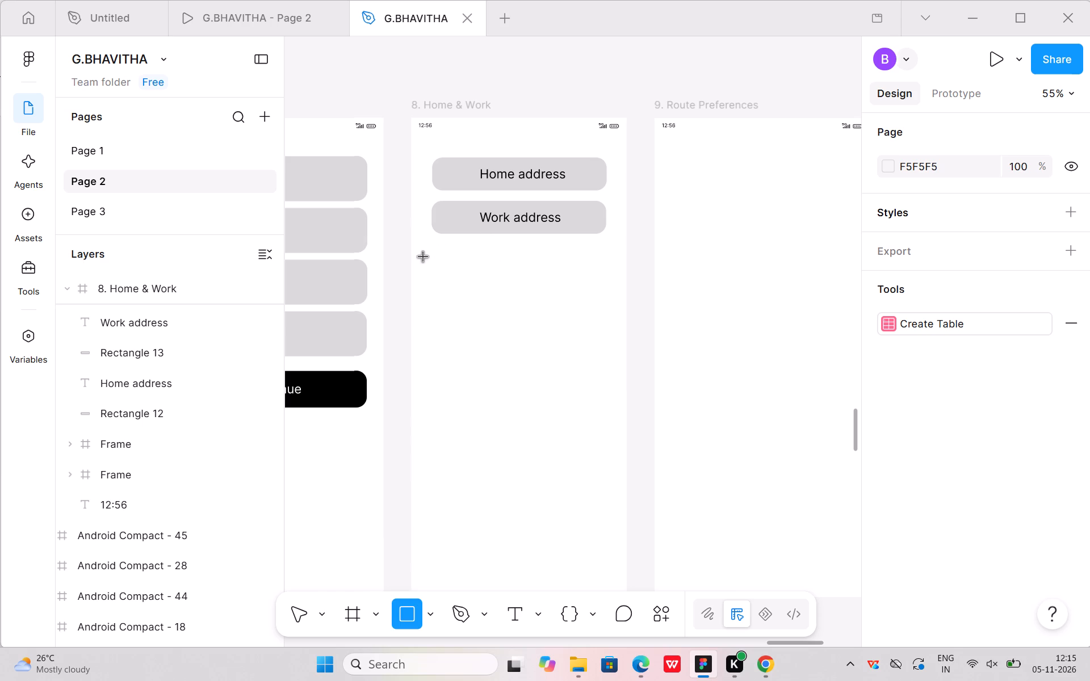
pyautogui.moveTo(439, 254); pyautogui.dragTo(505, 306)
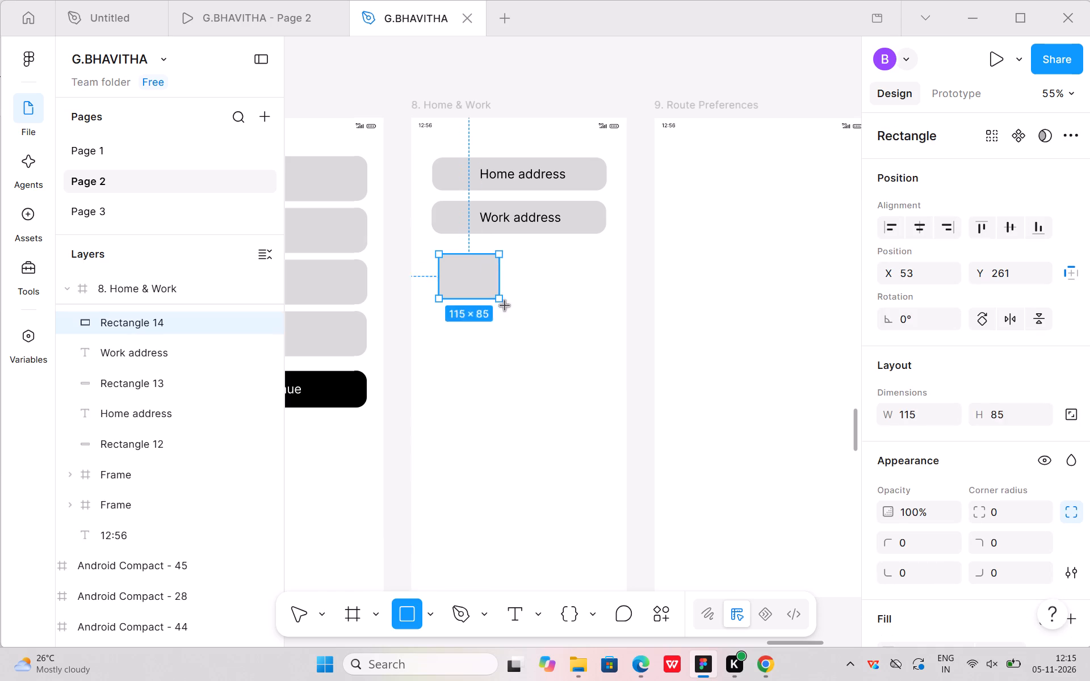
pyautogui.moveTo(505, 306); pyautogui.dragTo(599, 473)
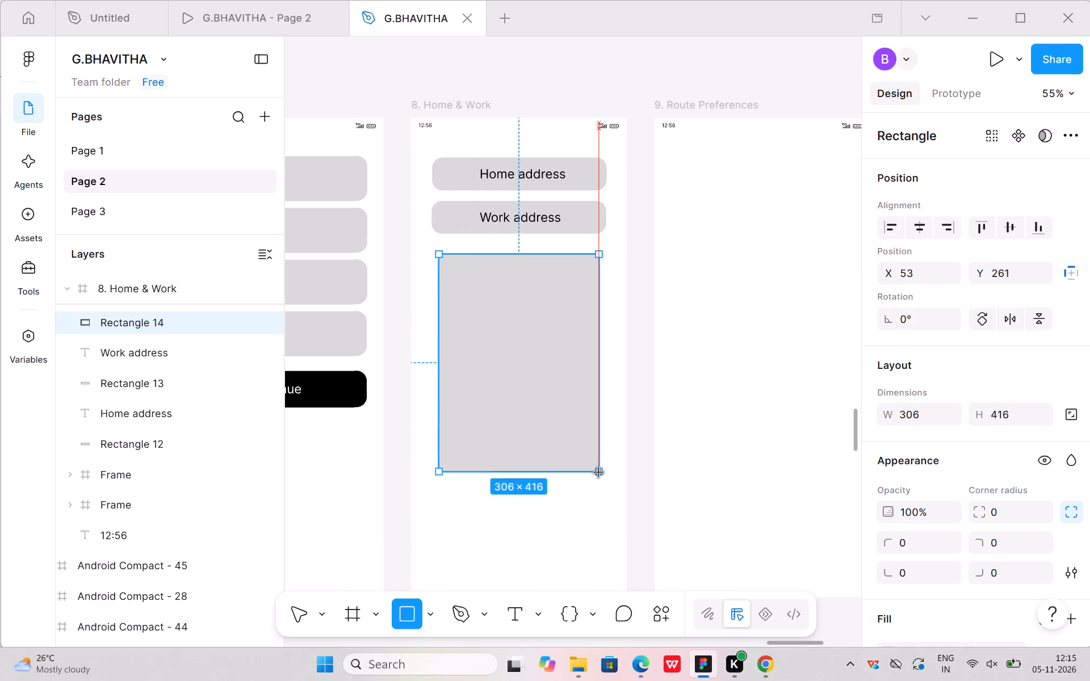
pyautogui.moveTo(599, 473); pyautogui.dragTo(599, 487)
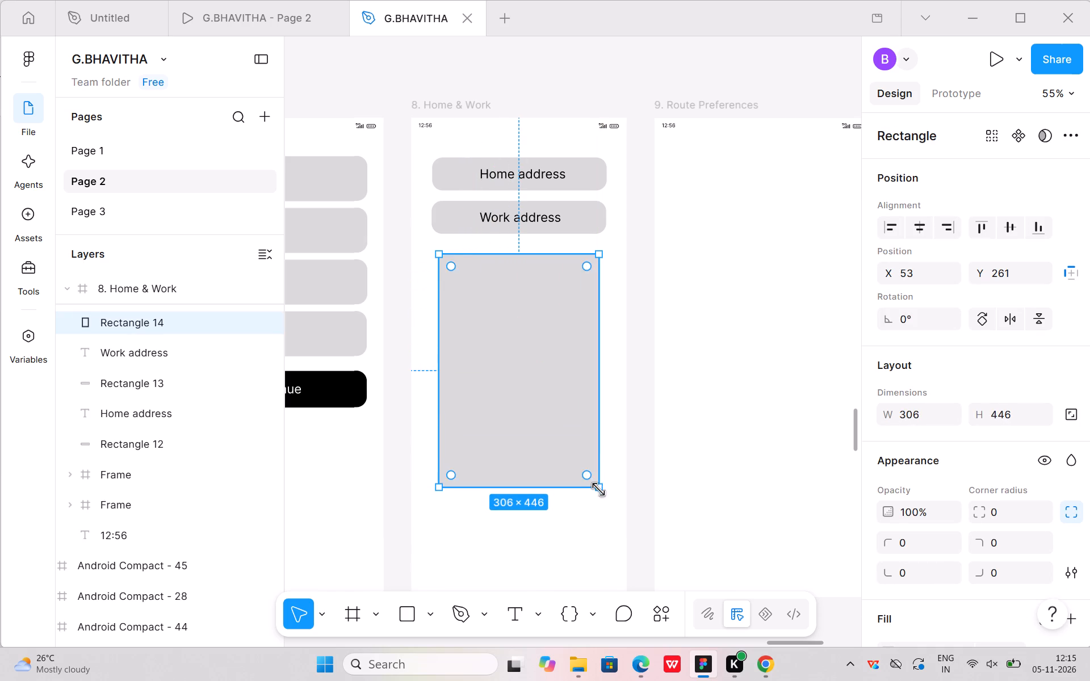
pyautogui.click(548, 554)
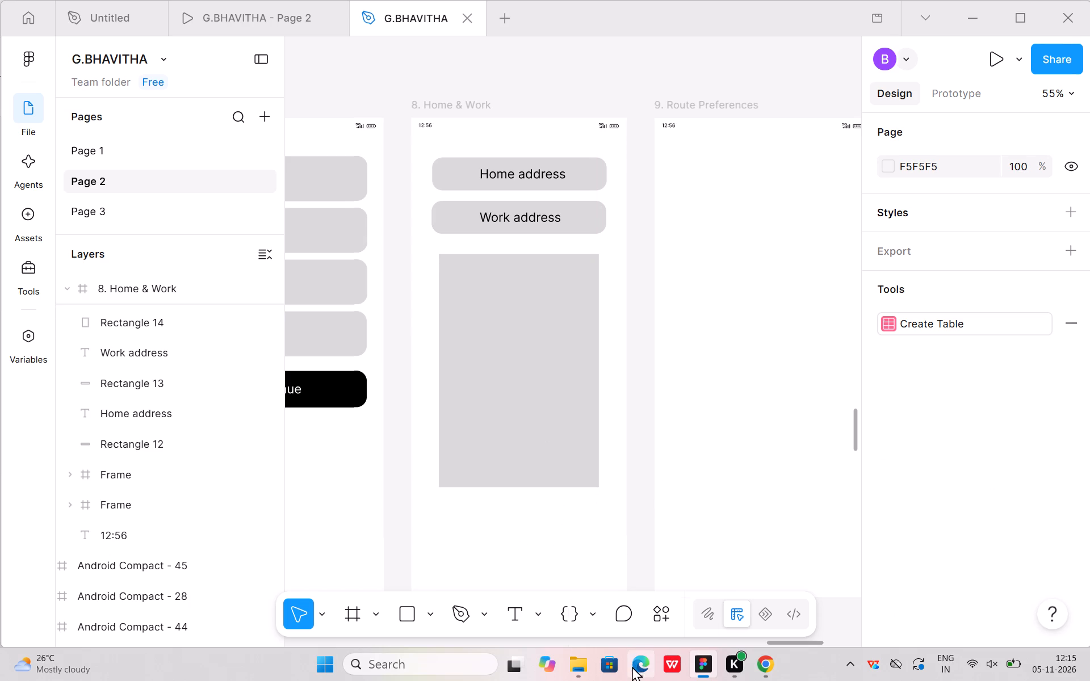
# Check the PDF wireframe in Edge, then in Figma duplicate the Work address rectangle and align the copy just below the large map rectangle.
pyautogui.click(635, 620)
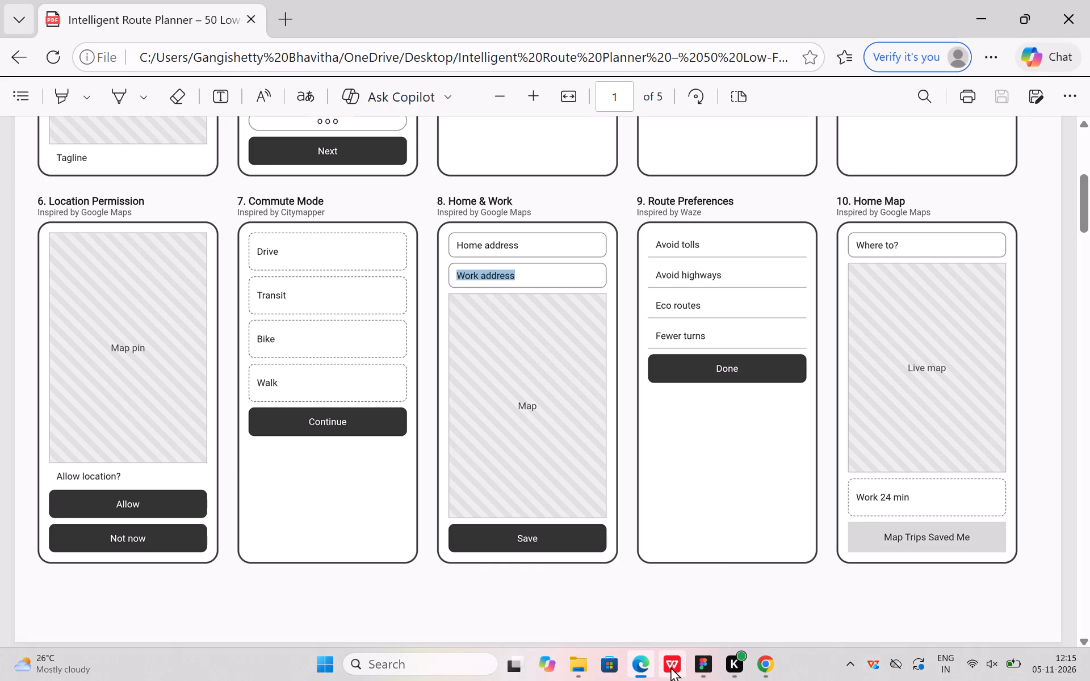
pyautogui.click(698, 590)
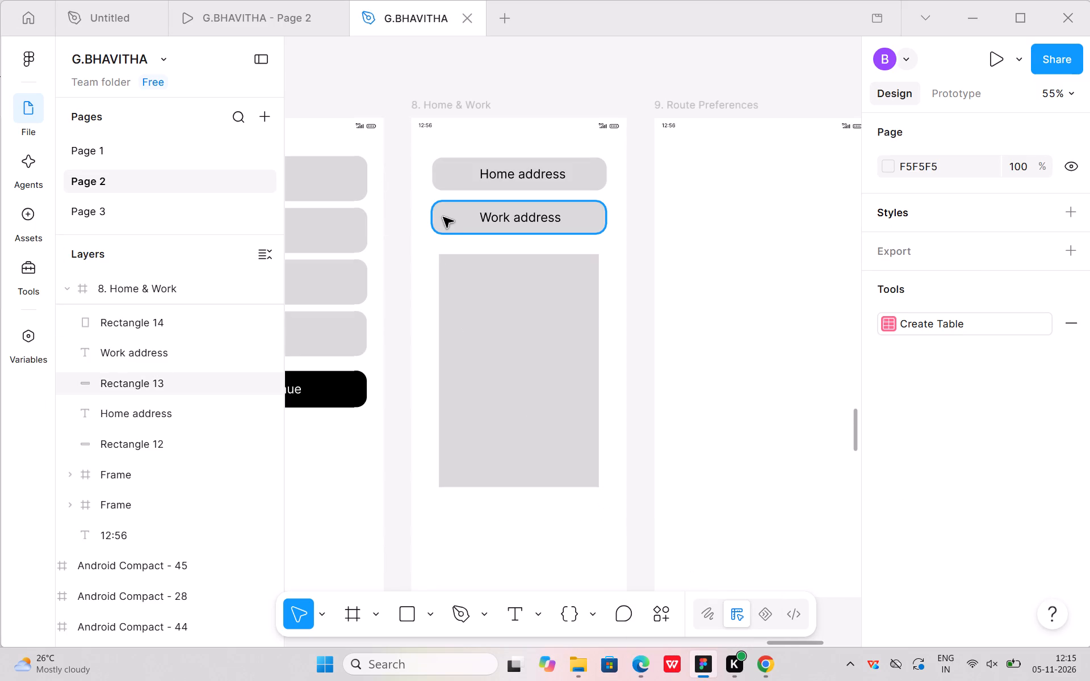
pyautogui.keyDown('alt'); pyautogui.moveTo(448, 214); pyautogui.dragTo(454, 555); pyautogui.keyUp('alt')
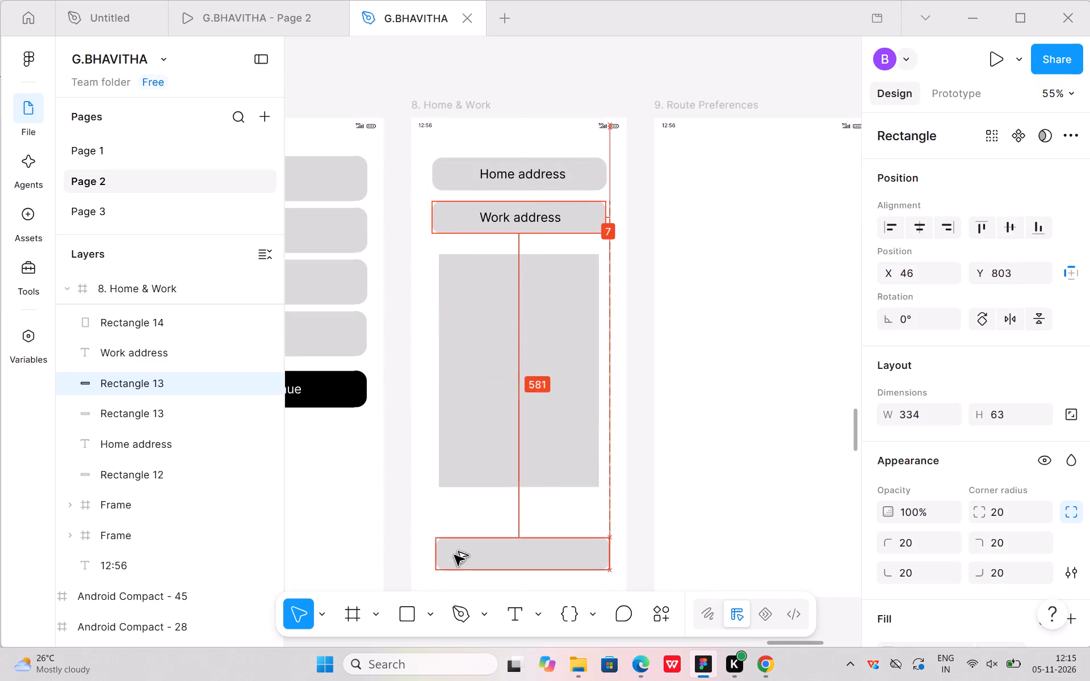
pyautogui.keyDown('alt'); pyautogui.moveTo(454, 555); pyautogui.dragTo(460, 547); pyautogui.keyUp('alt')
pyautogui.scroll(-1, 493, 510)
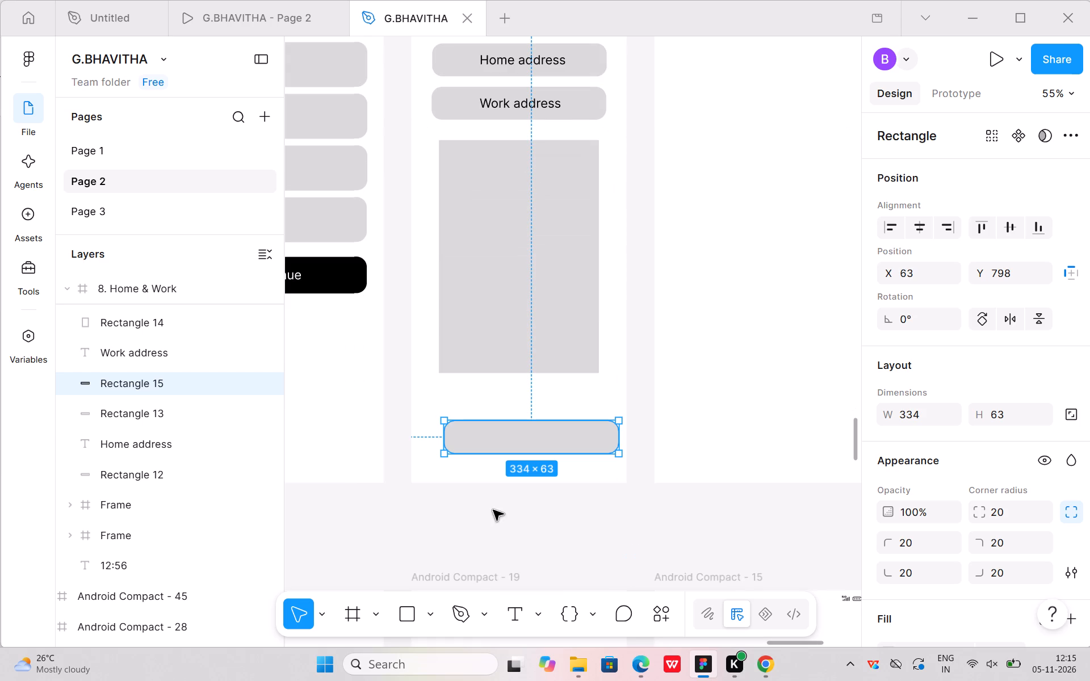
pyautogui.moveTo(491, 435); pyautogui.dragTo(469, 418)
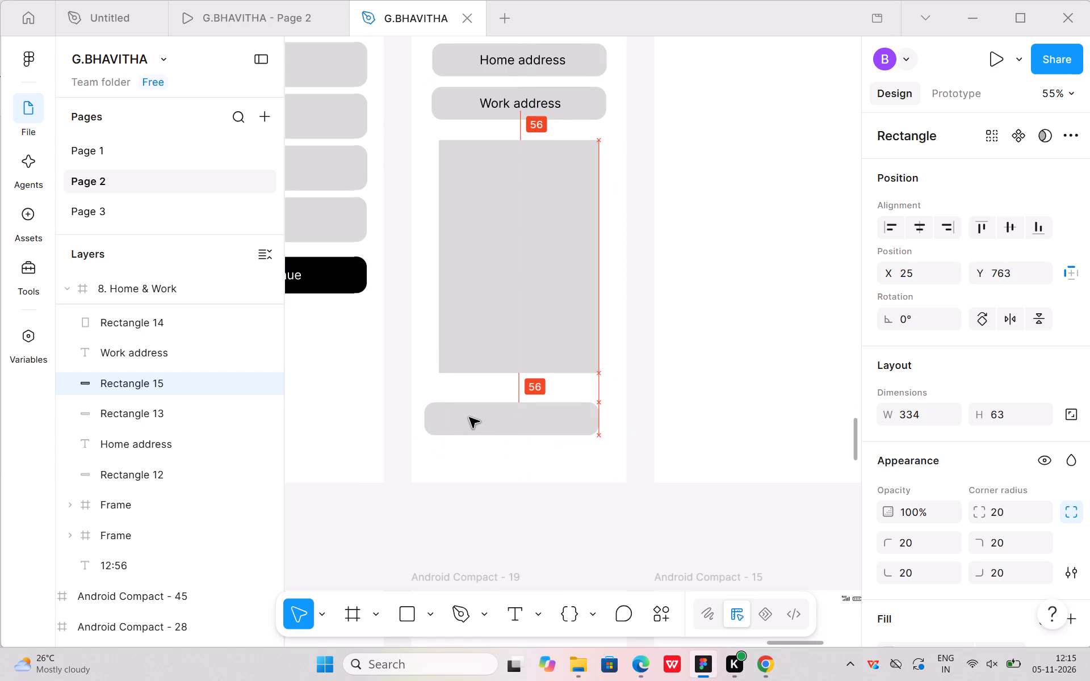
pyautogui.moveTo(469, 418); pyautogui.dragTo(477, 413)
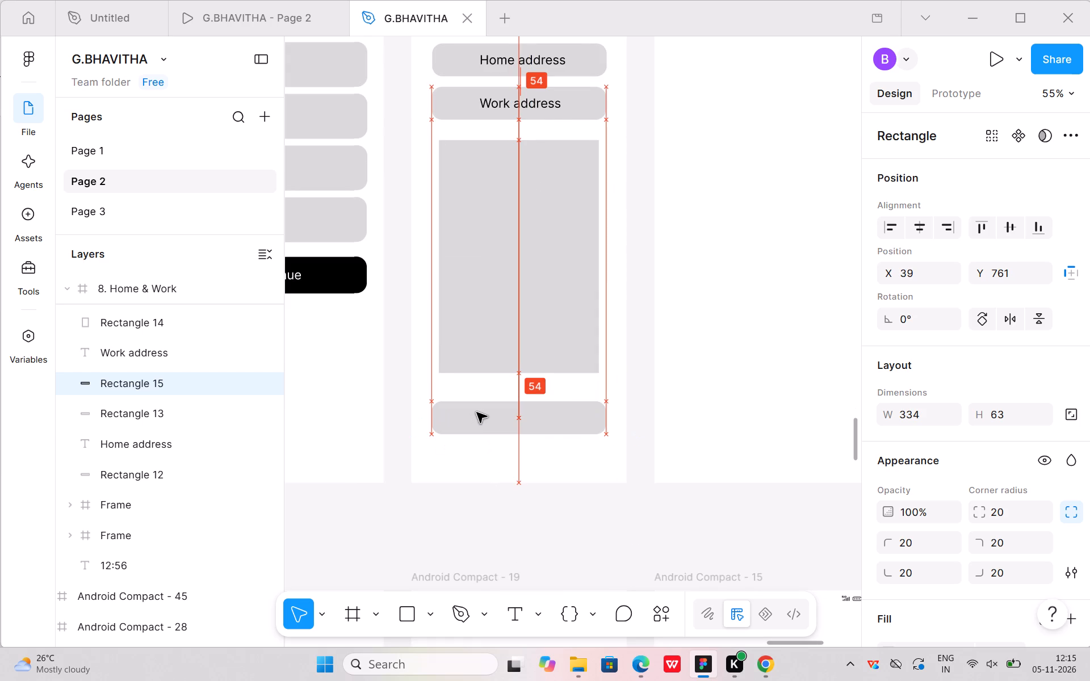
pyautogui.moveTo(477, 413); pyautogui.dragTo(477, 407)
pyautogui.click(484, 472)
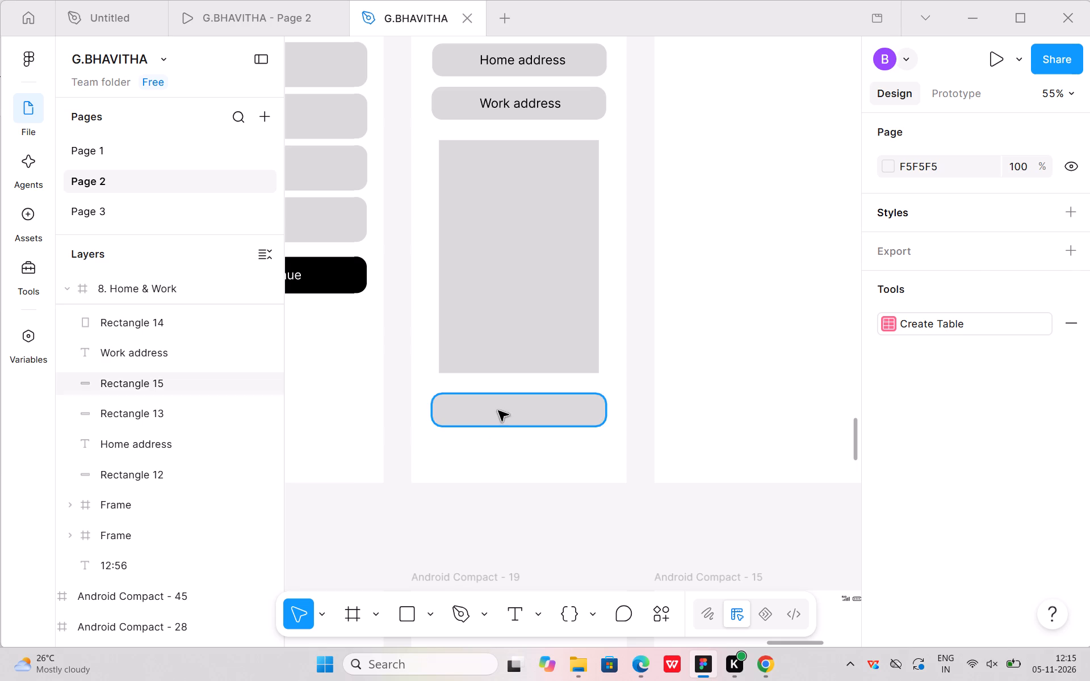
# Change the fill of the rounded rectangle below the map area to black, 000000.
pyautogui.click(500, 406)
pyautogui.scroll(-1, 890, 463)
pyautogui.click(883, 456)
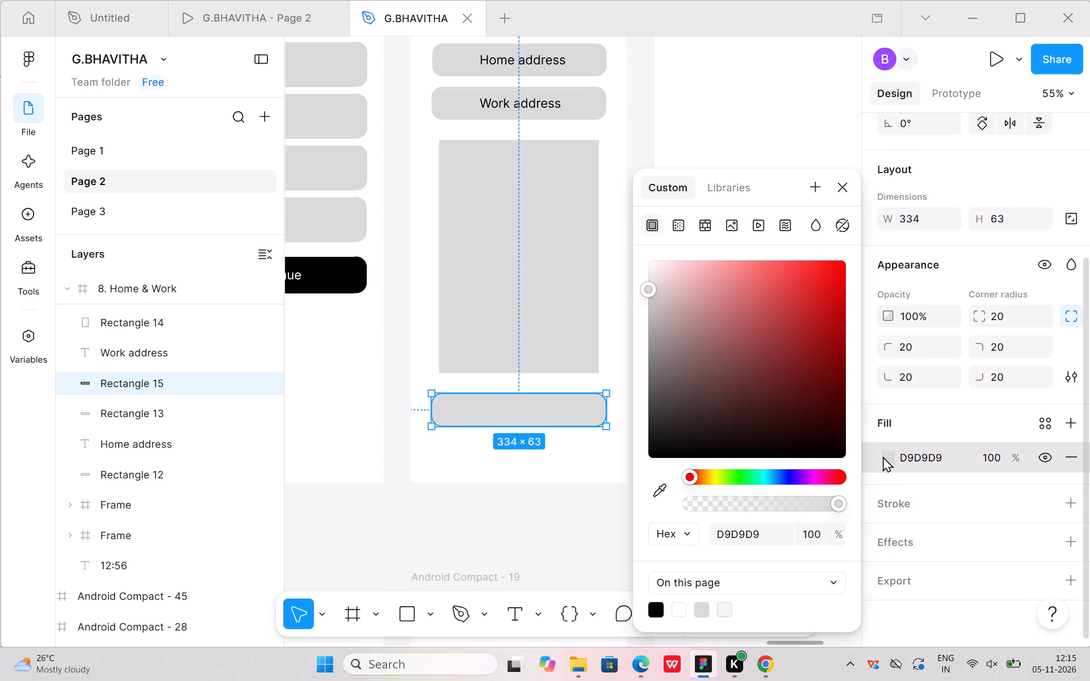
pyautogui.click(659, 603)
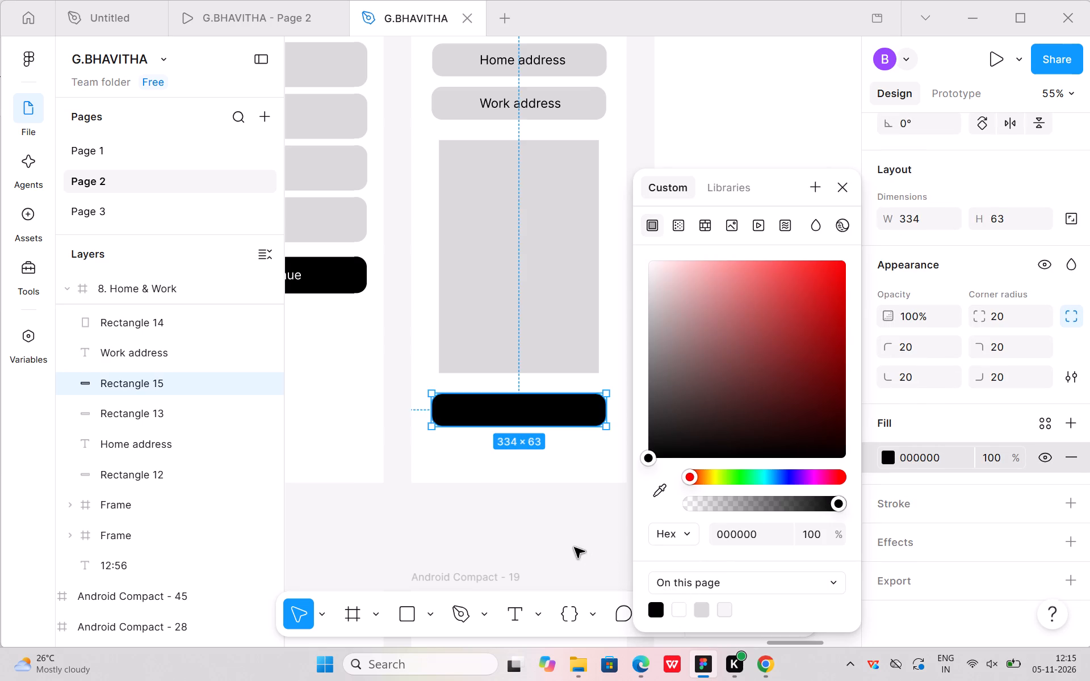
pyautogui.click(569, 541)
# Select the large grey map rectangle in 8. Home & Work.
pyautogui.click(496, 269)
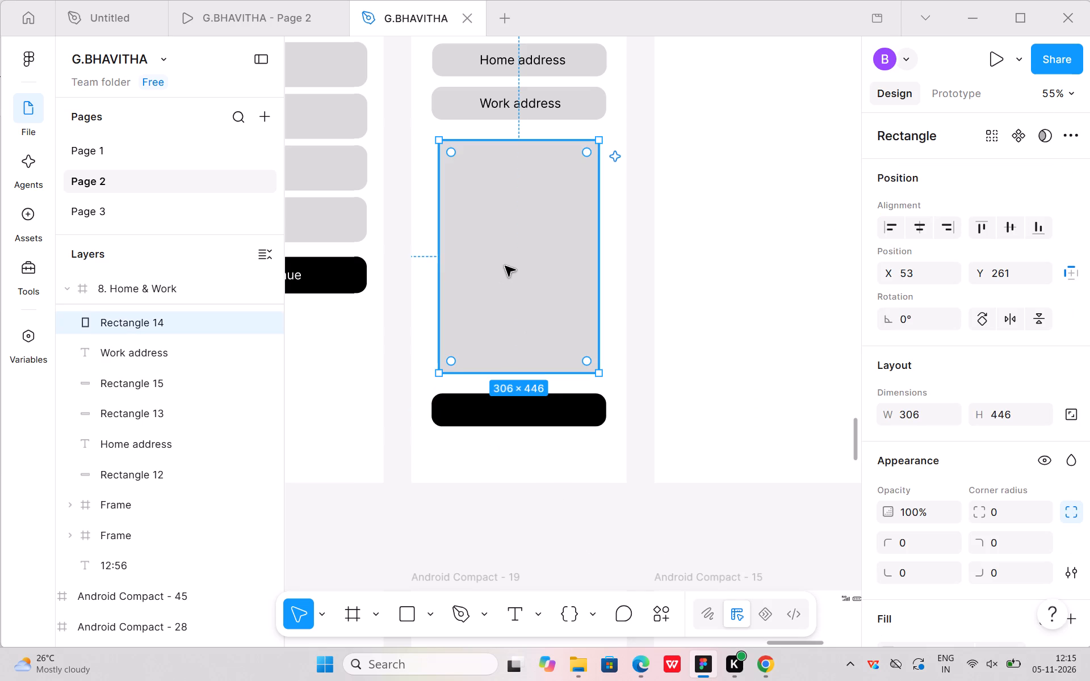
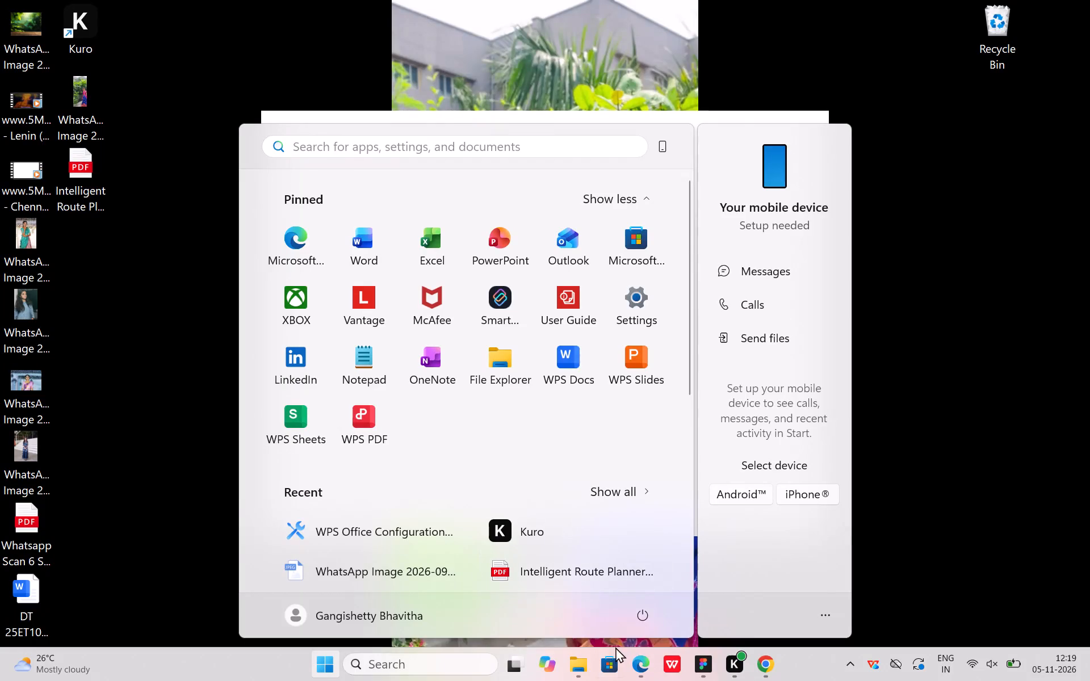
# Open the Windows power options.
pyautogui.click(633, 606)
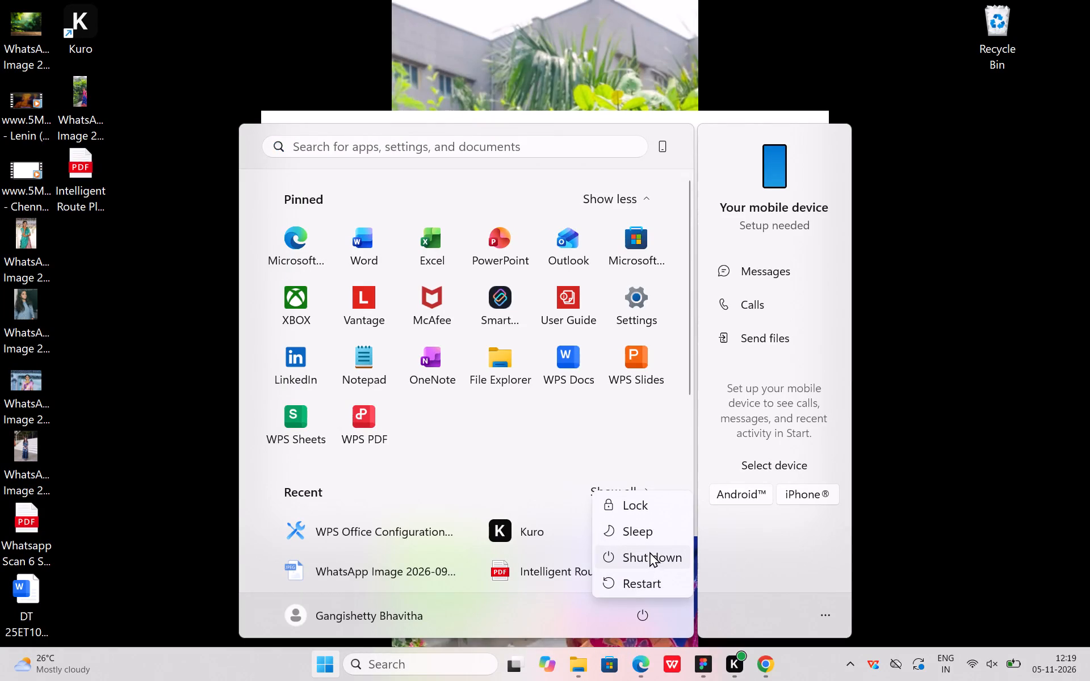